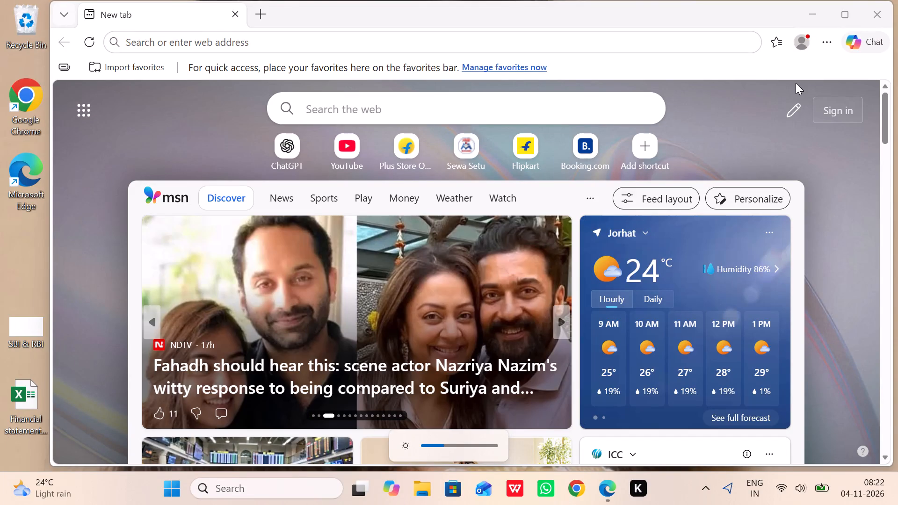
Close the Microsoft Edge window showing the new tab page and launch the Kuro app.
{"action": "left_click", "coordinate": [882, 18]}
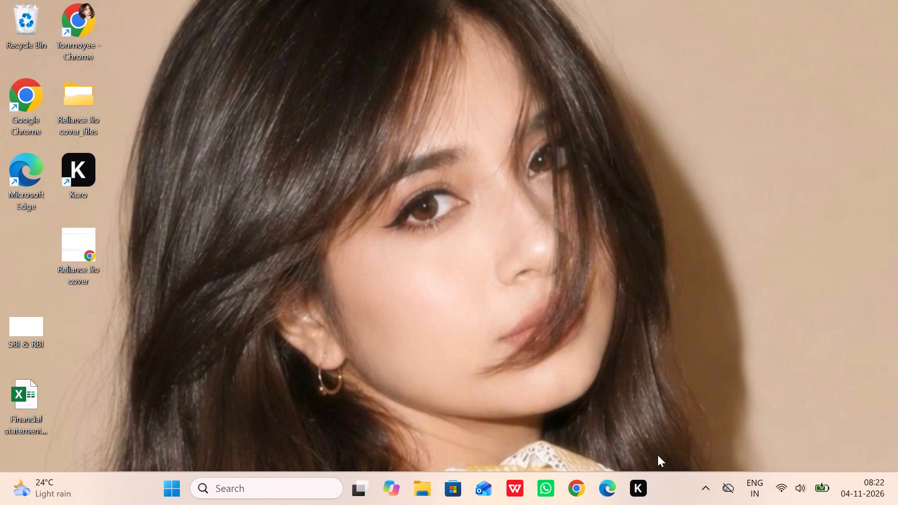
{"action": "left_click", "coordinate": [641, 479]}
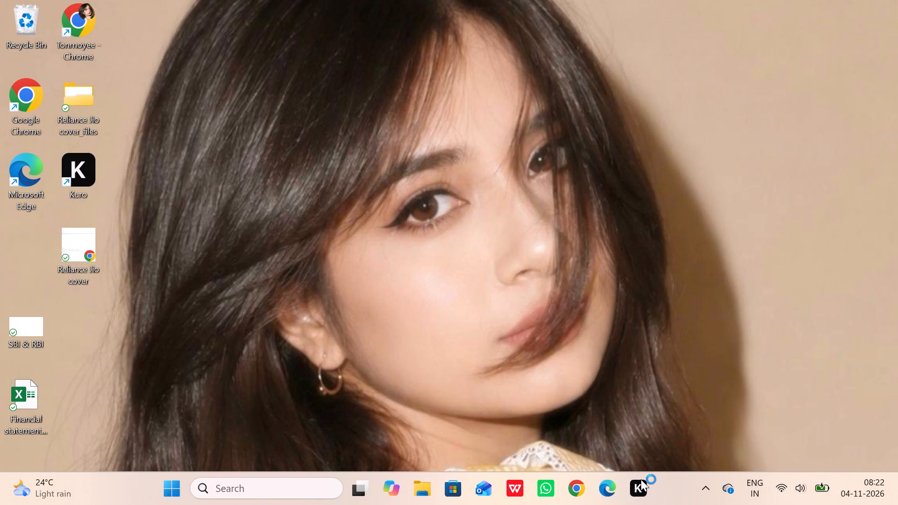
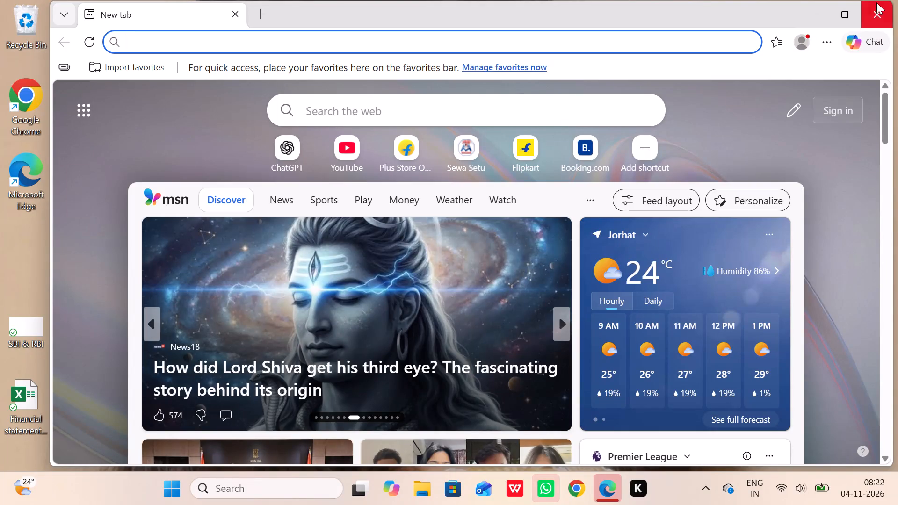
Close the Microsoft Edge window with the new tab page and launch the Kuro app.
{"action": "left_click", "coordinate": [875, 5]}
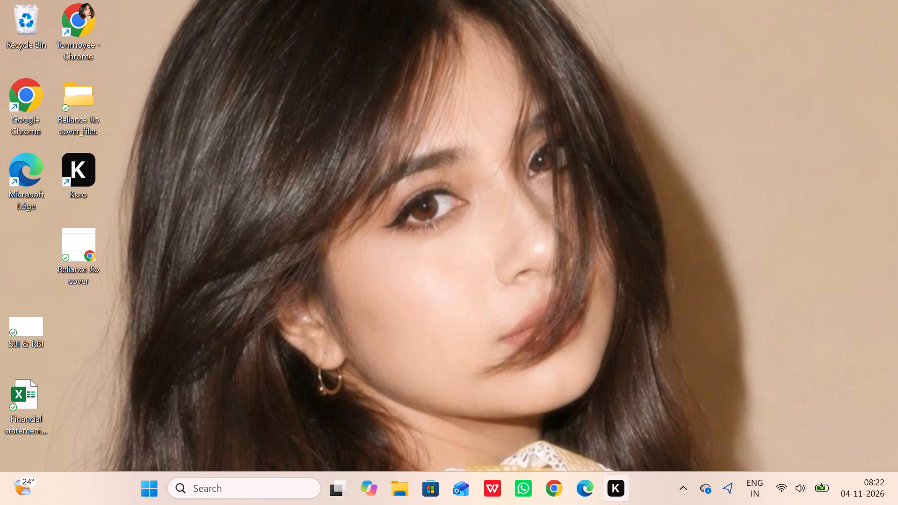
{"action": "left_click", "coordinate": [618, 481]}
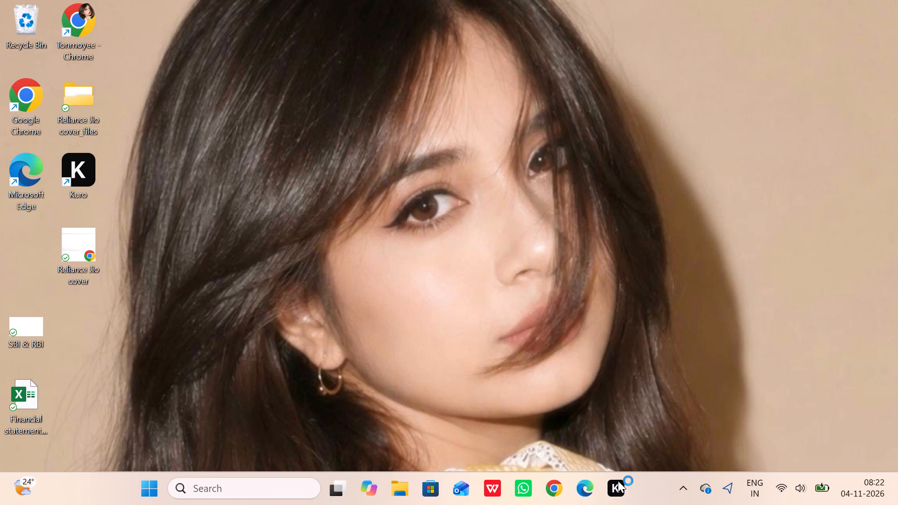
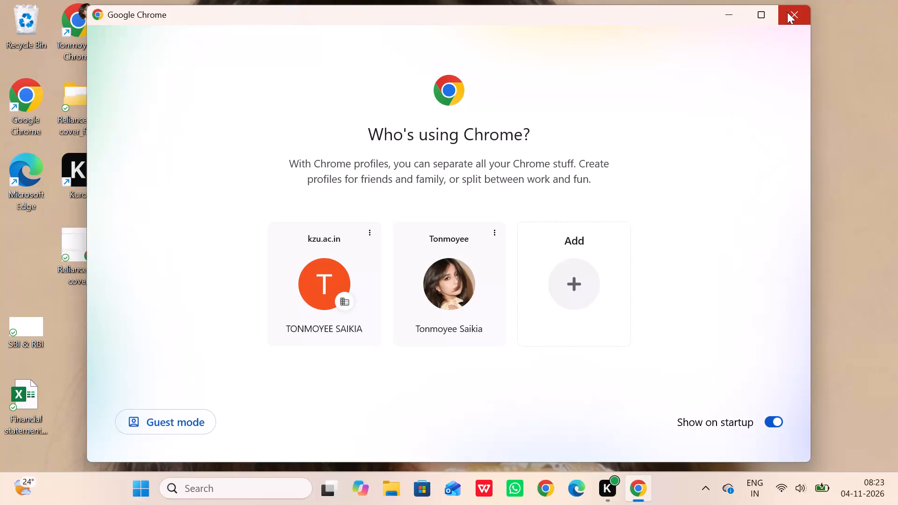
Close the Google Chrome profile selection window without choosing a profile.
{"action": "left_click", "coordinate": [787, 12]}
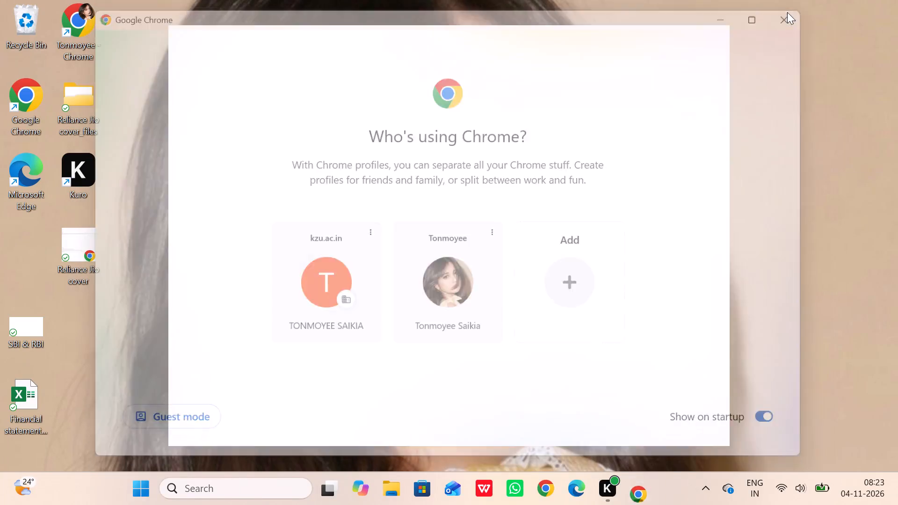
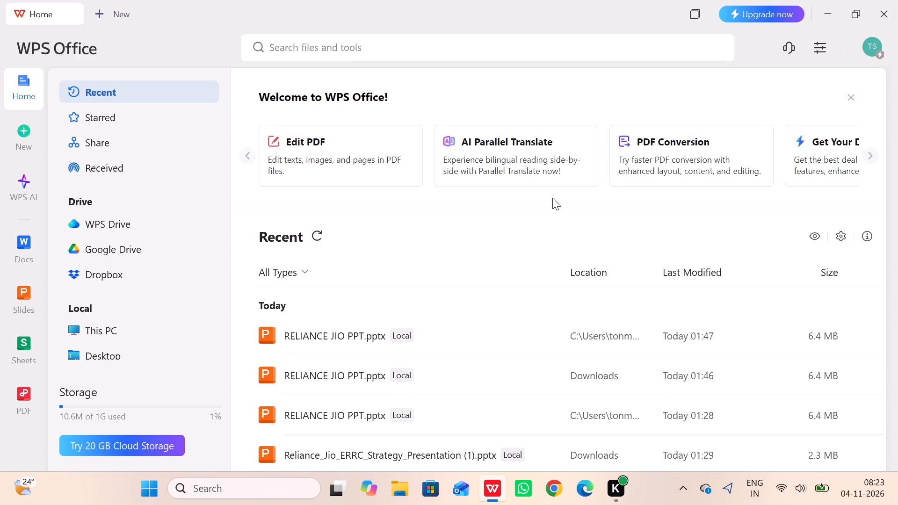
Open the most recently modified RELIANCE JIO PPT.pptx from the recent files list.
{"action": "scroll", "coordinate": [551, 198], "scroll_direction": "down", "scroll_amount": 1}
{"action": "scroll", "coordinate": [481, 304], "scroll_direction": "down", "scroll_amount": 2}
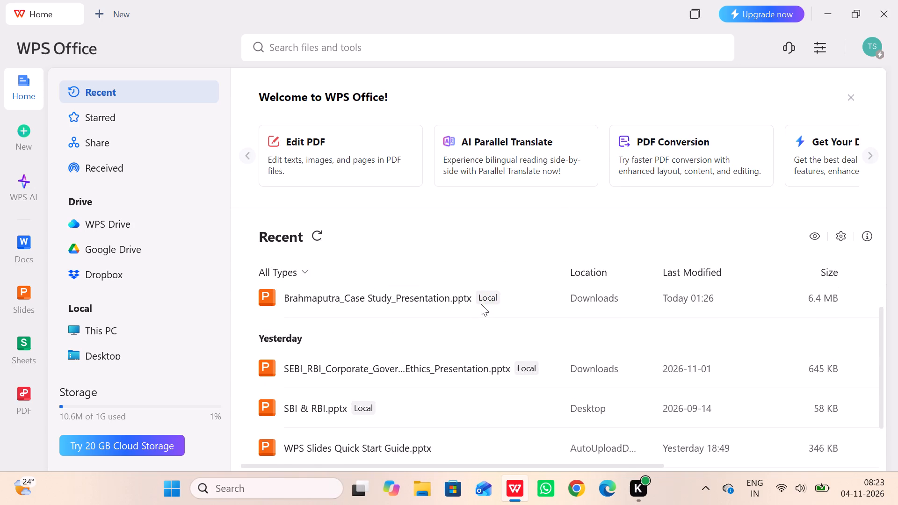
{"action": "scroll", "coordinate": [481, 304], "scroll_direction": "up", "scroll_amount": 4}
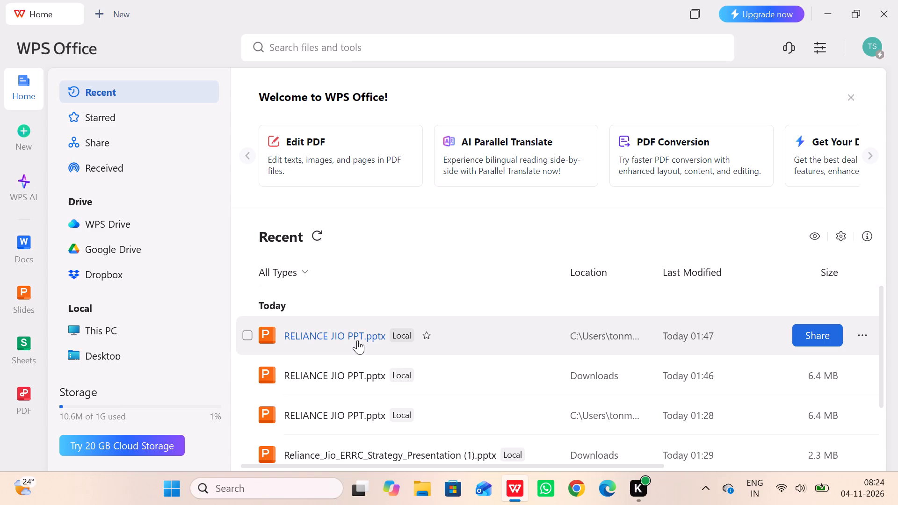
{"action": "double_click", "coordinate": [357, 340]}
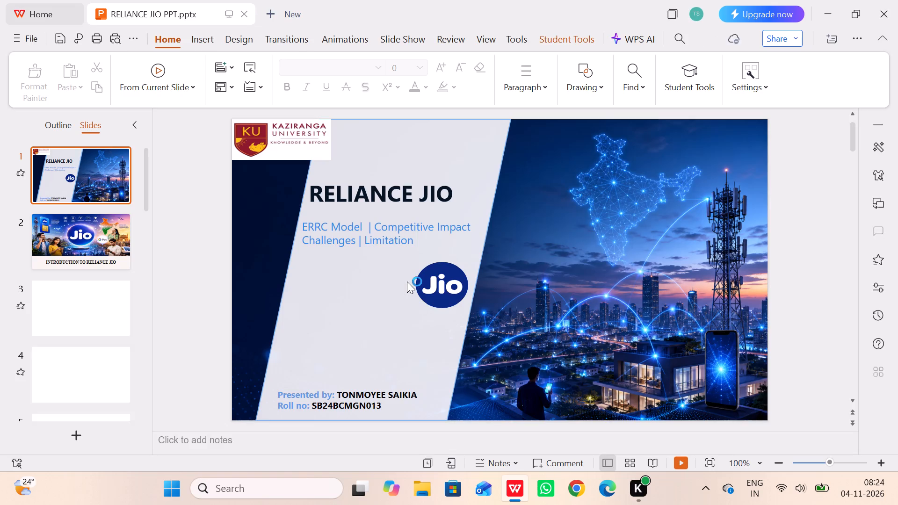
Play the slide show from slide 1 through the ERRC Model - Reduce slide to review its content and transitions, and exit.
{"action": "double_click", "coordinate": [110, 180]}
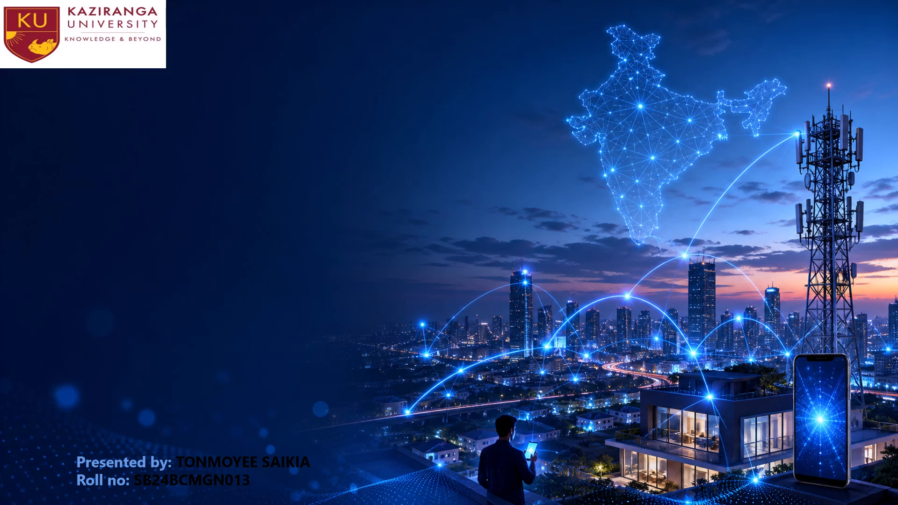
{"action": "key", "text": "Right"}
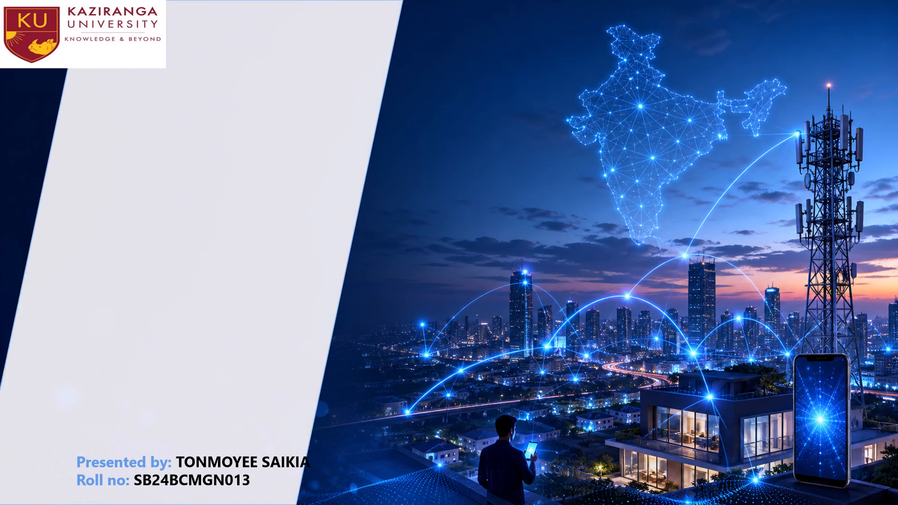
{"action": "key", "text": "Right"}
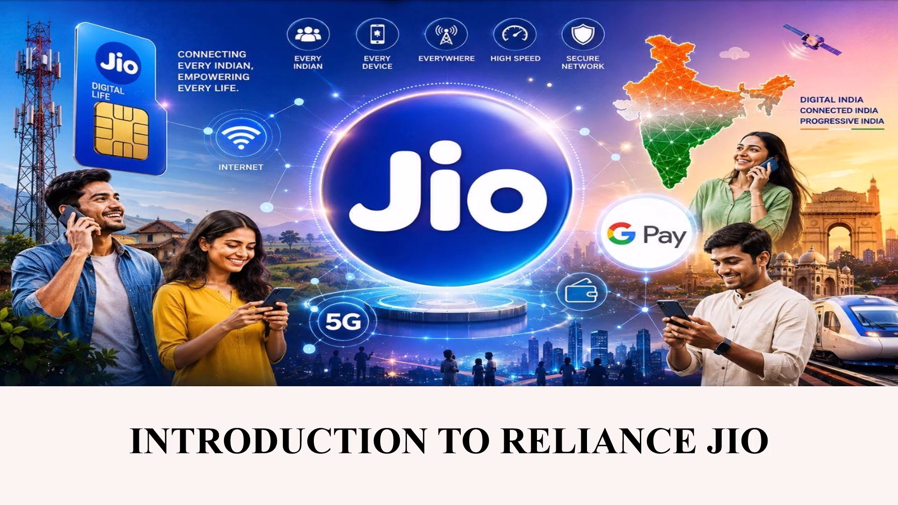
{"action": "key", "text": "Right"}
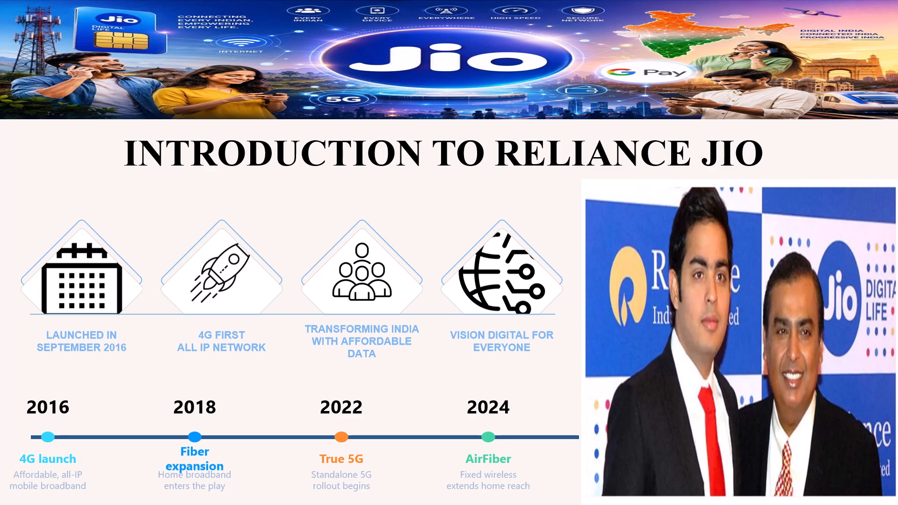
{"action": "key", "text": "Right"}
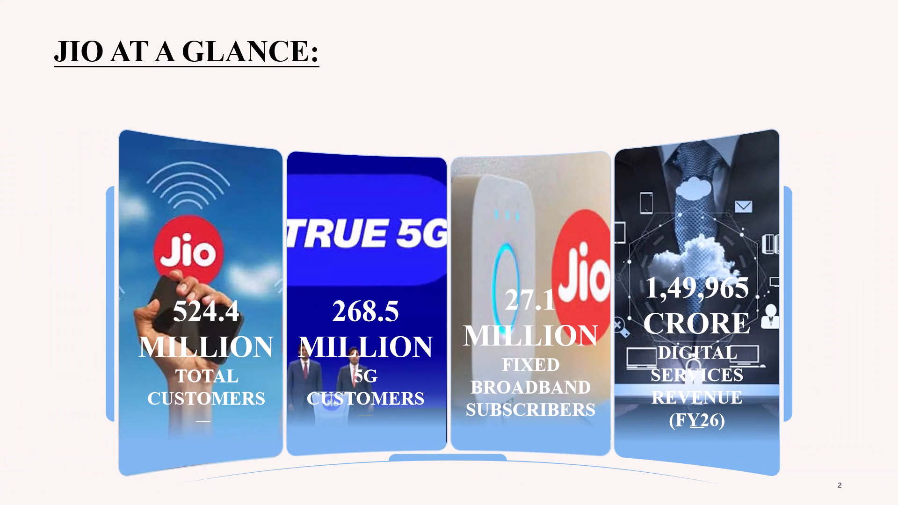
{"action": "key", "text": "Right"}
{"action": "key", "text": "Right"}
{"action": "key", "text": "Right"}
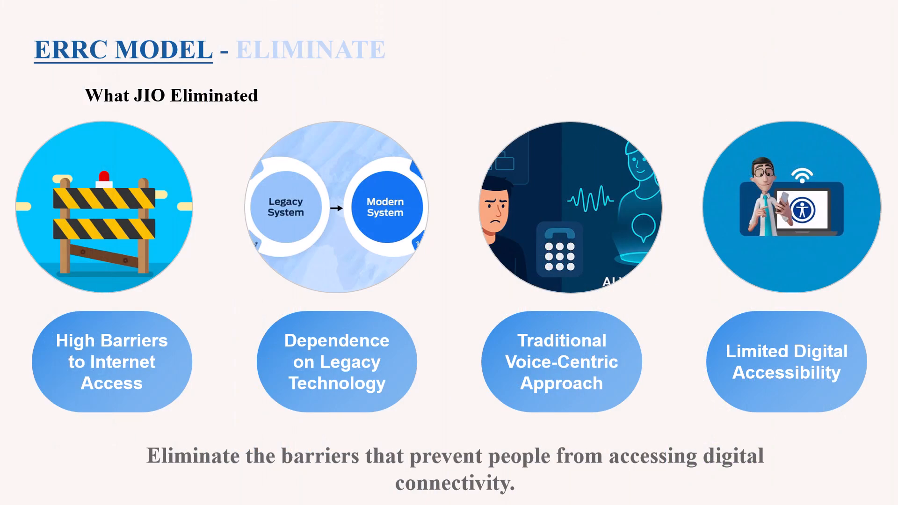
{"action": "key", "text": "Right"}
{"action": "key", "text": "Right"}
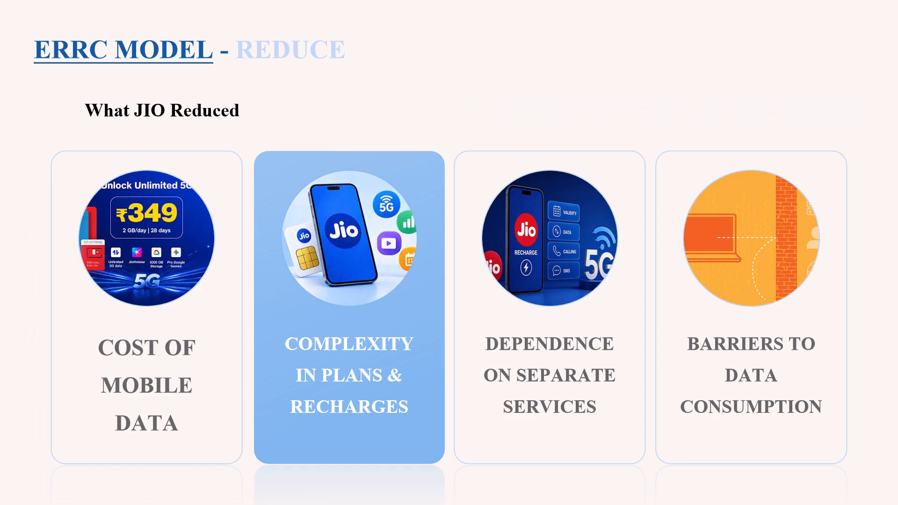
{"action": "key", "text": "Escape"}
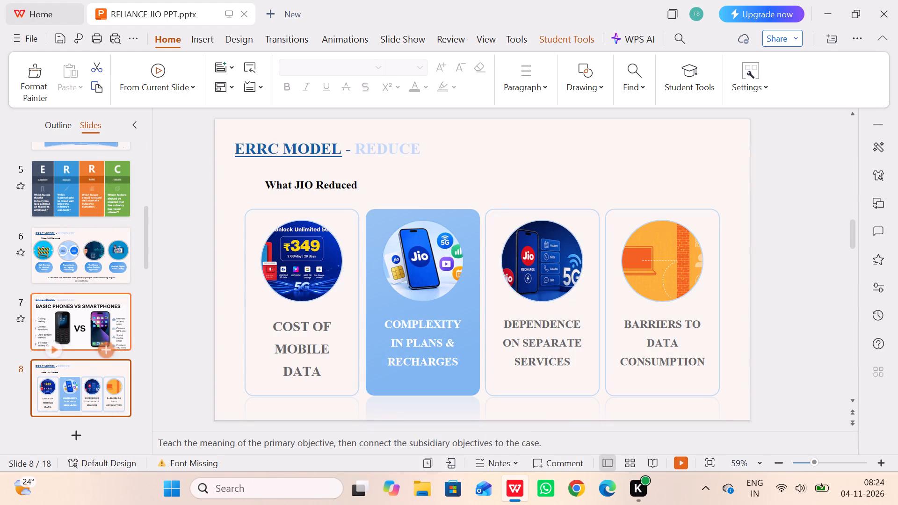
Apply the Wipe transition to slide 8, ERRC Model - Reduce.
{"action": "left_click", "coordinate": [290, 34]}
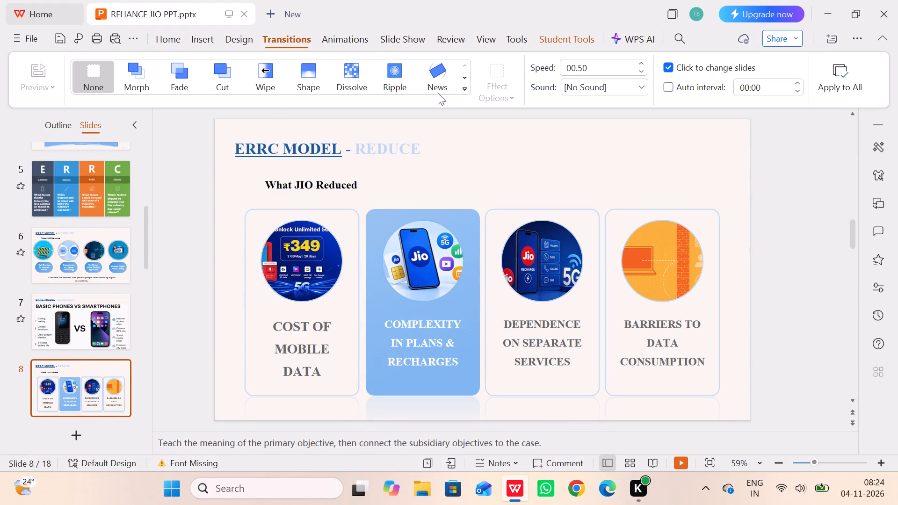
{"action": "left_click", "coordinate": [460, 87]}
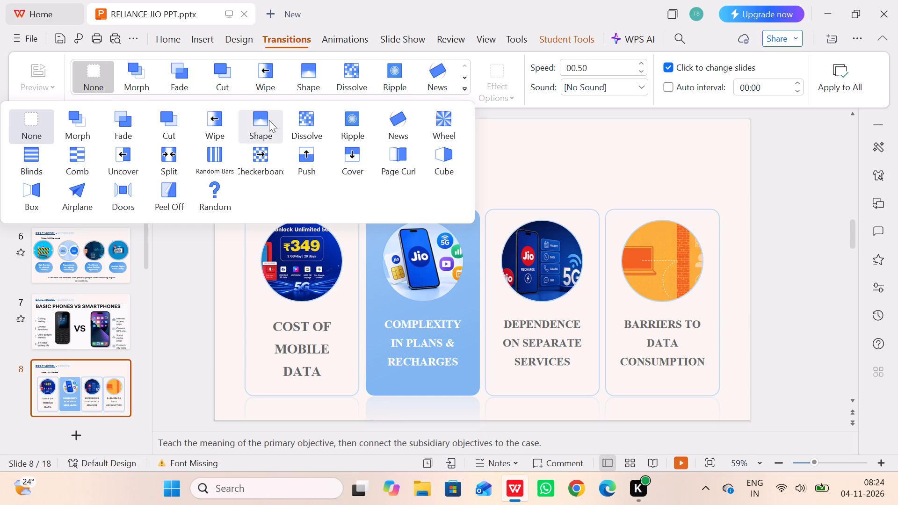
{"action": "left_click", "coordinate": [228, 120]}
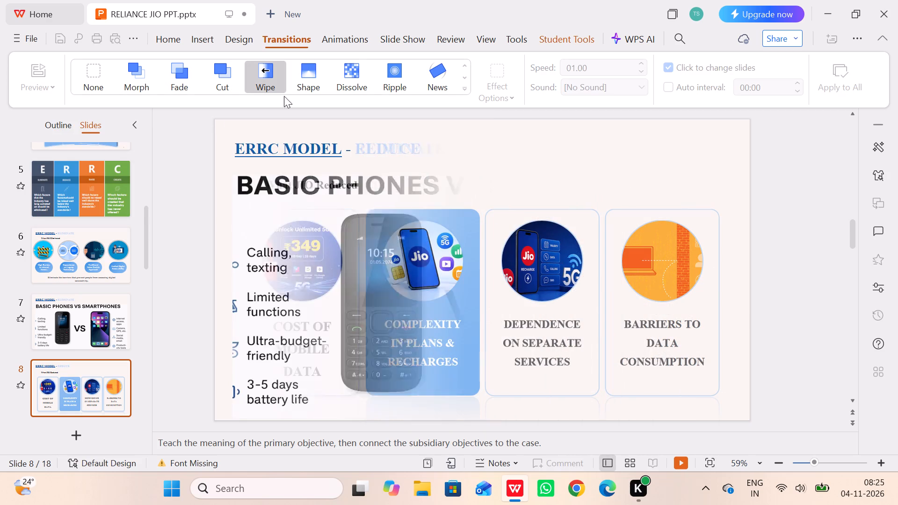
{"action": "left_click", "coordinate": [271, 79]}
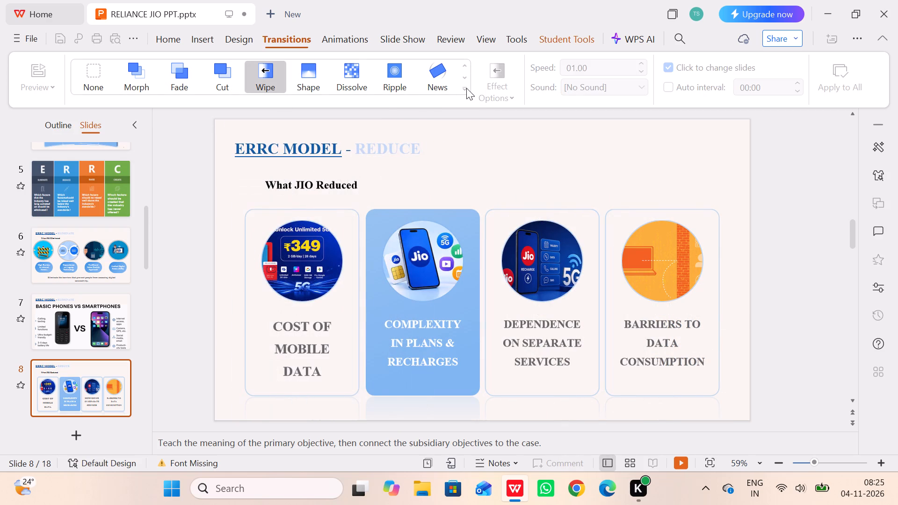
Set the transition of slide 8, ERRC Model - Reduce, to Page Curl.
{"action": "left_click", "coordinate": [464, 87]}
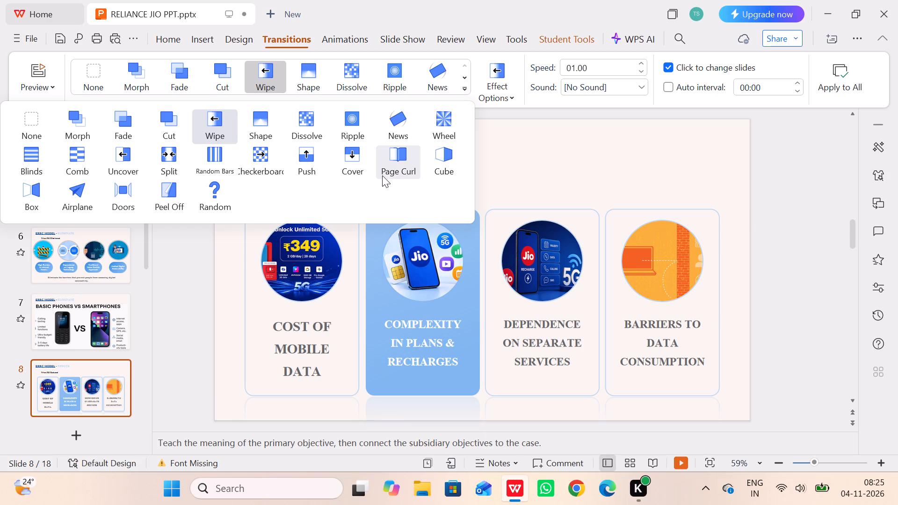
{"action": "left_click", "coordinate": [399, 166]}
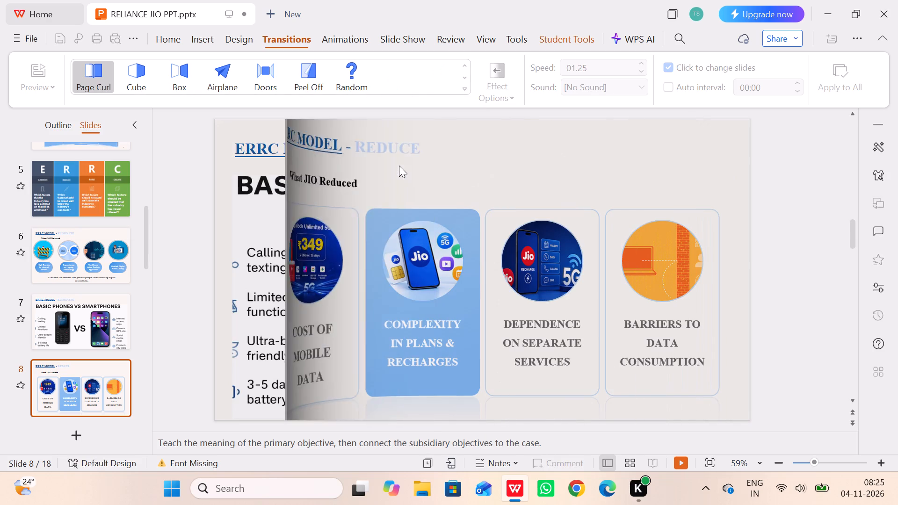
{"action": "left_click", "coordinate": [181, 224]}
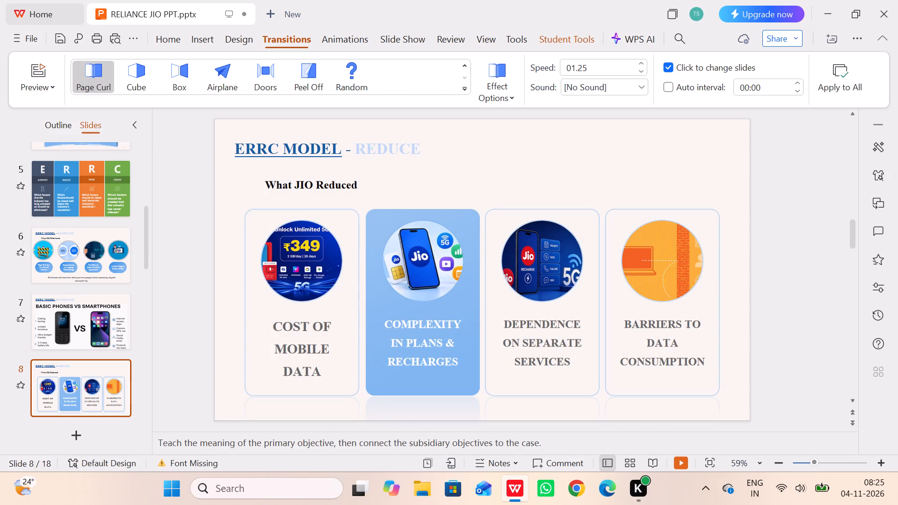
Apply the Page Curl transition to slide 9, the first ERRC Model - Raise slide.
{"action": "scroll", "coordinate": [89, 374], "scroll_direction": "down", "scroll_amount": 1}
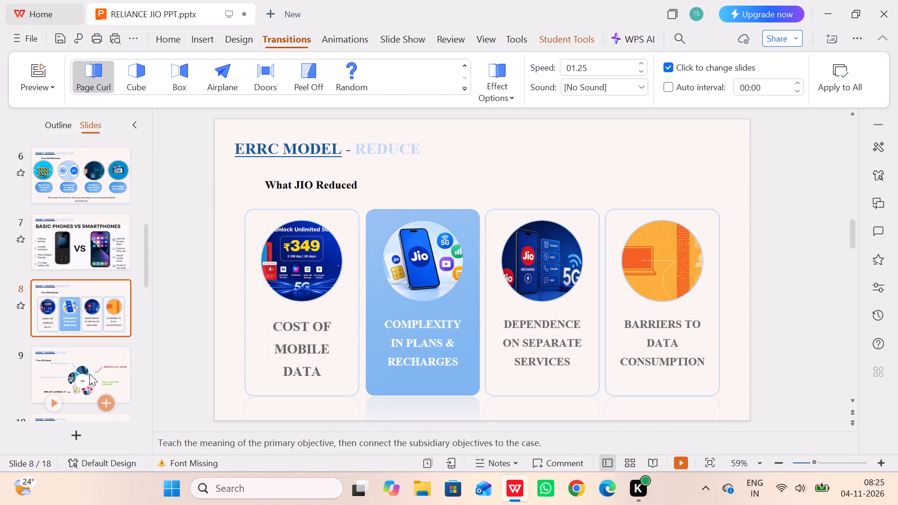
{"action": "scroll", "coordinate": [89, 374], "scroll_direction": "down", "scroll_amount": 1}
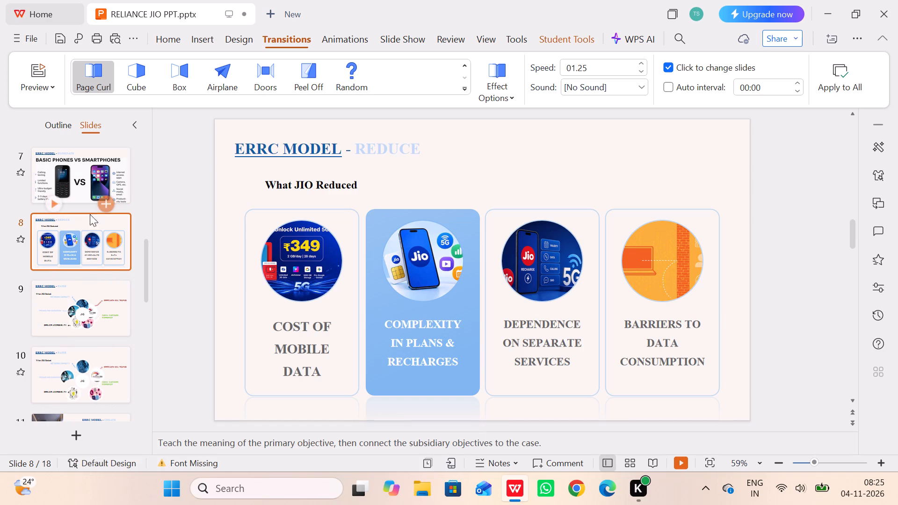
{"action": "left_click", "coordinate": [73, 302]}
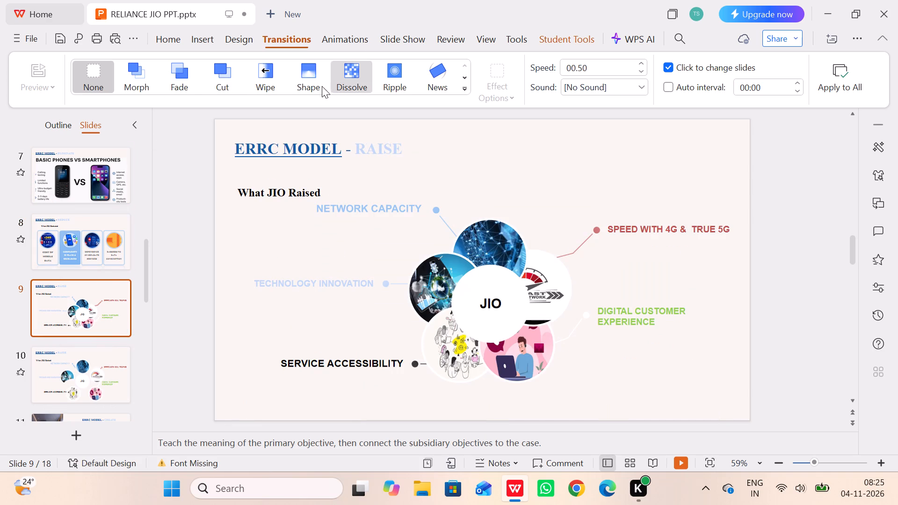
{"action": "left_click", "coordinate": [460, 93]}
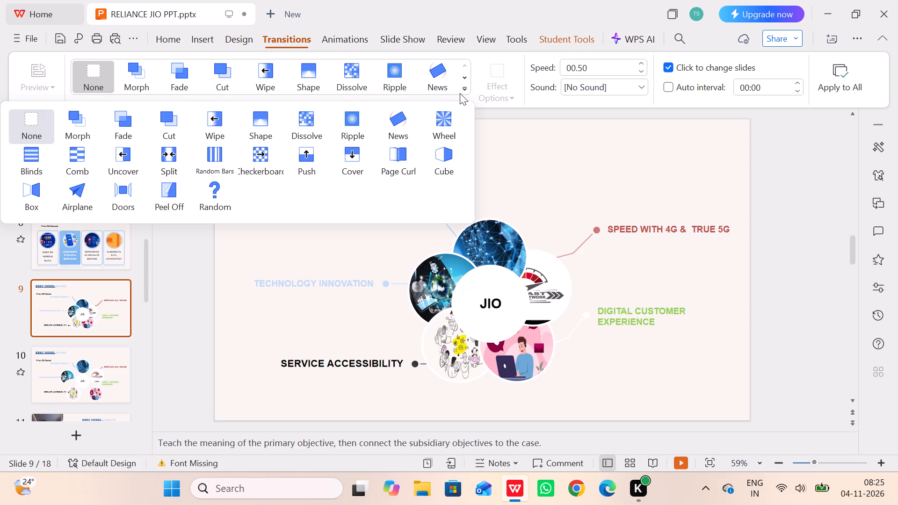
{"action": "left_click", "coordinate": [398, 158]}
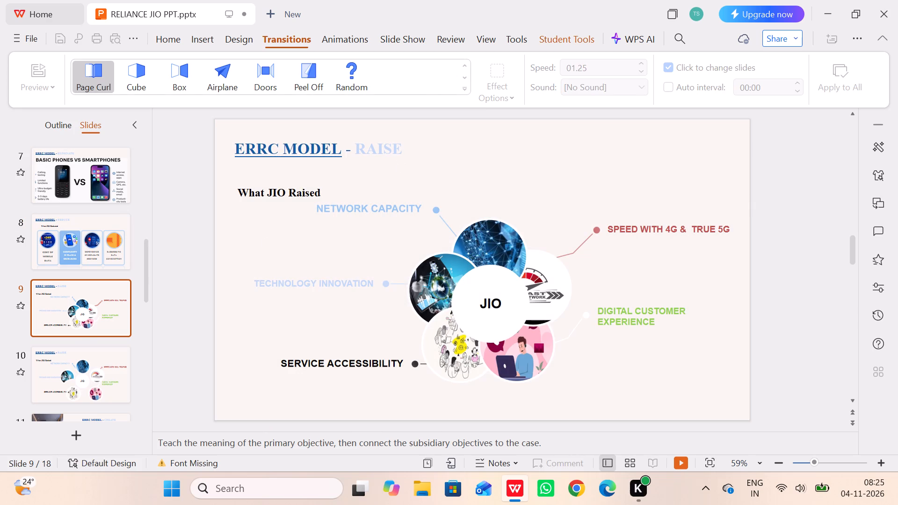
Apply the Page Curl transition to slide 11, ERRC Model - Create.
{"action": "left_click", "coordinate": [102, 371]}
{"action": "scroll", "coordinate": [67, 333], "scroll_direction": "down", "scroll_amount": 1}
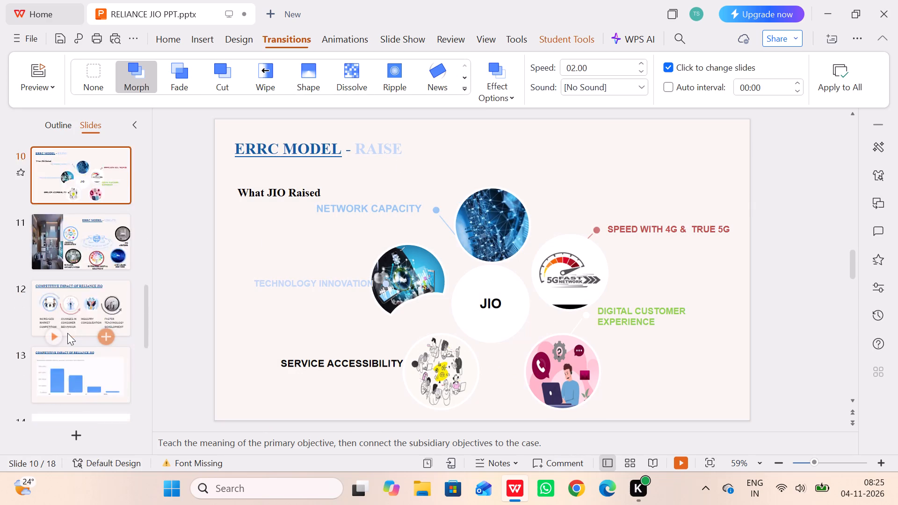
{"action": "scroll", "coordinate": [67, 333], "scroll_direction": "down", "scroll_amount": 1}
{"action": "scroll", "coordinate": [68, 204], "scroll_direction": "up", "scroll_amount": 1}
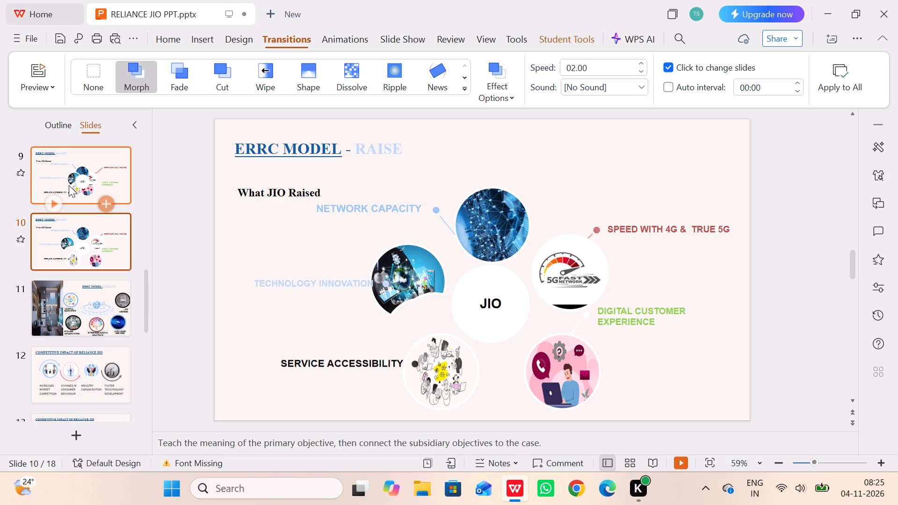
{"action": "left_click", "coordinate": [84, 302]}
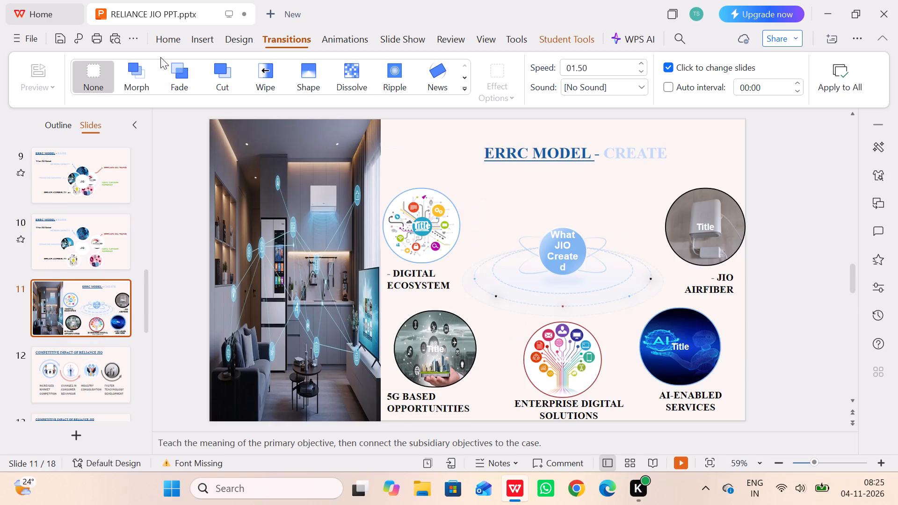
{"action": "left_click", "coordinate": [467, 87]}
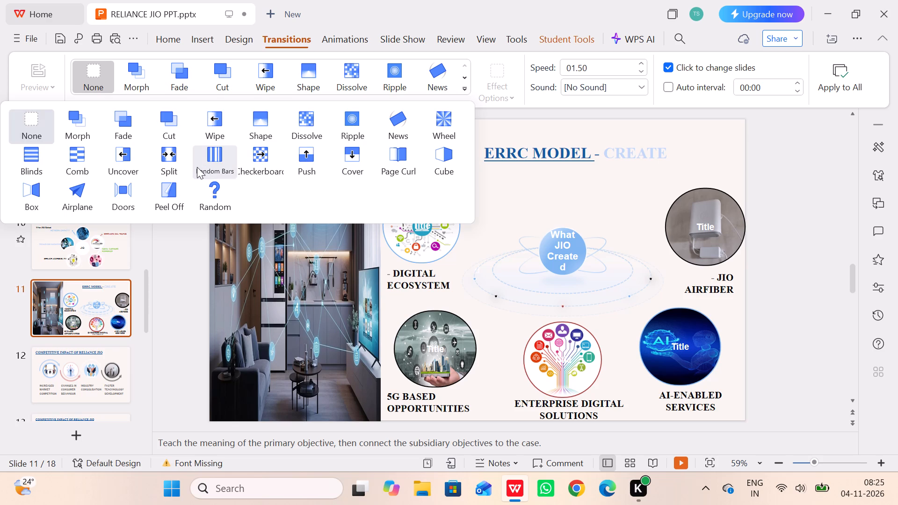
{"action": "left_click", "coordinate": [406, 160]}
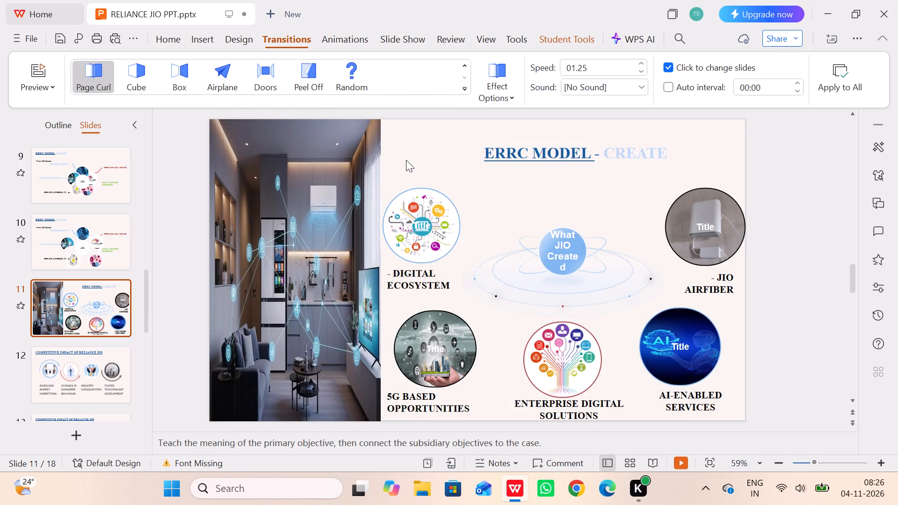
Apply the Wipe transition to slide 12, the Competitive Impact of Reliance Jio slide with four circular pictures.
{"action": "key", "text": "Right"}
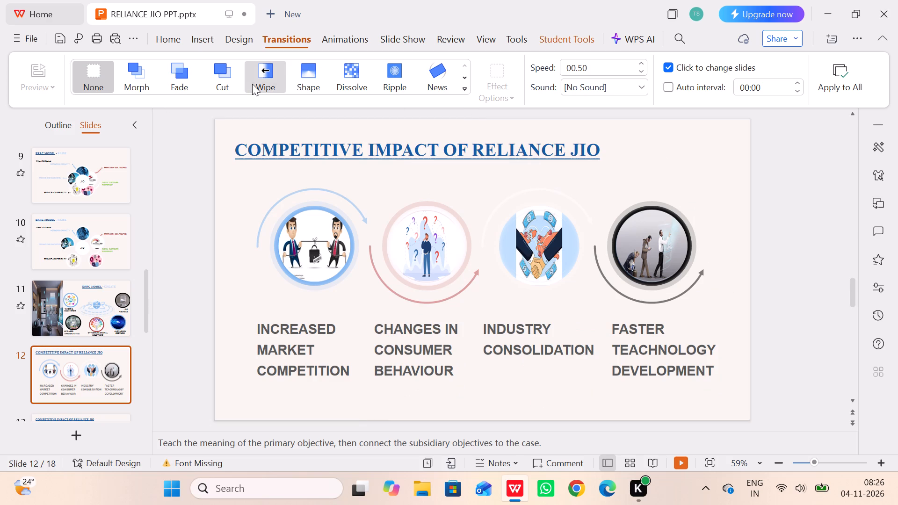
{"action": "left_click", "coordinate": [269, 81]}
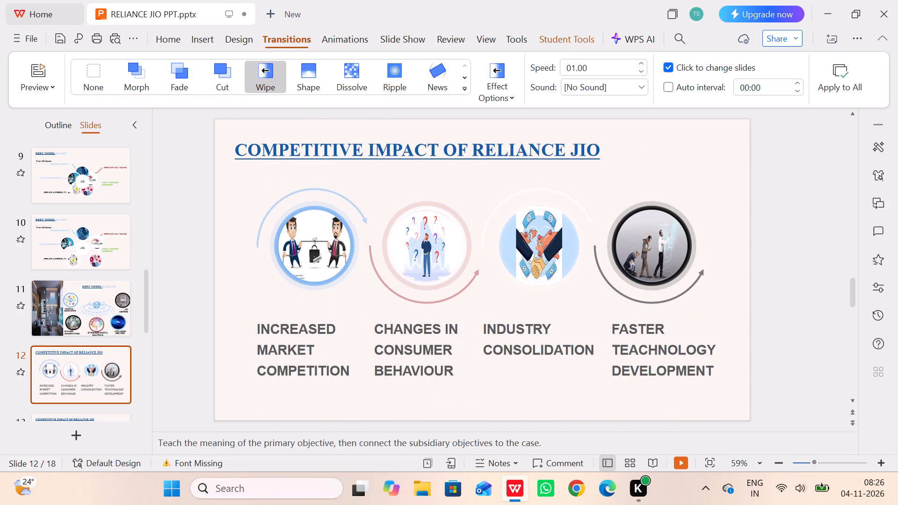
Look through slides 13 to 17 and their transitions, returning to slide 16, the second Challenges & Limitations for Expansion slide.
{"action": "key", "text": "Right"}
{"action": "key", "text": "Right"}
{"action": "key", "text": "Right"}
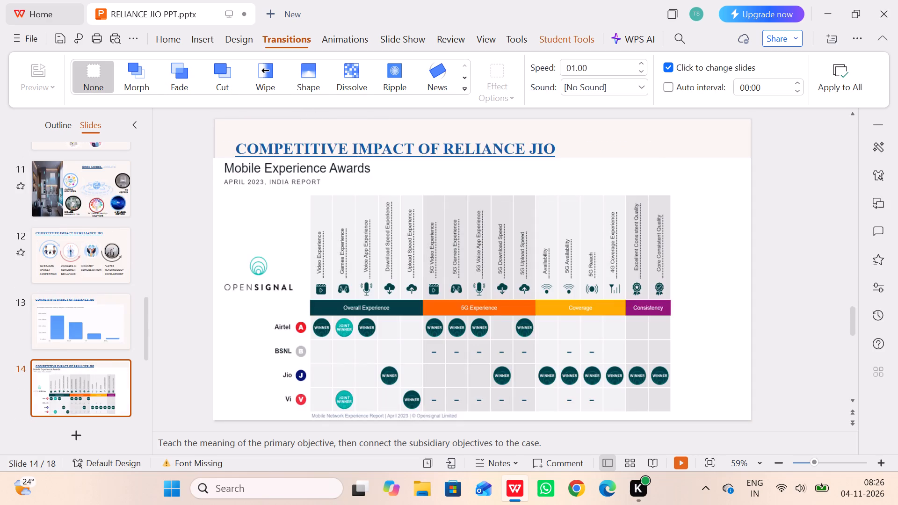
{"action": "key", "text": "Right"}
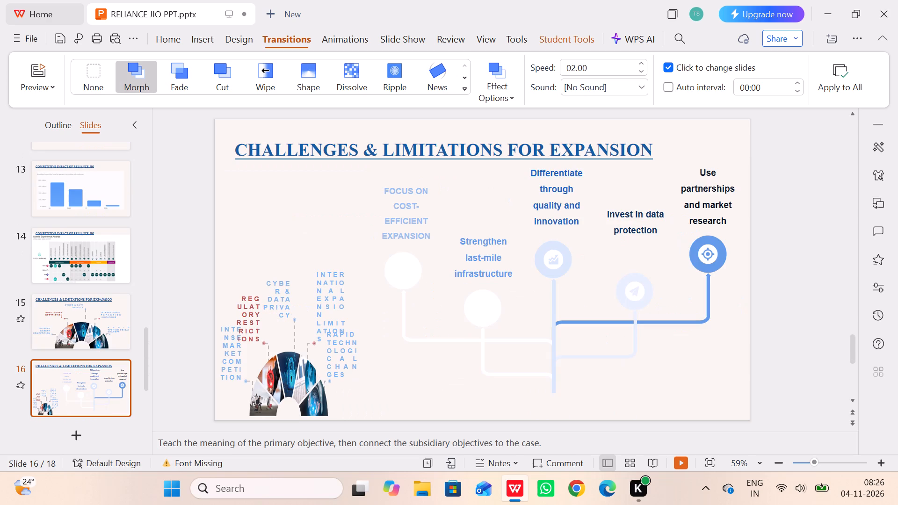
{"action": "key", "text": "Right"}
{"action": "key", "text": "Left"}
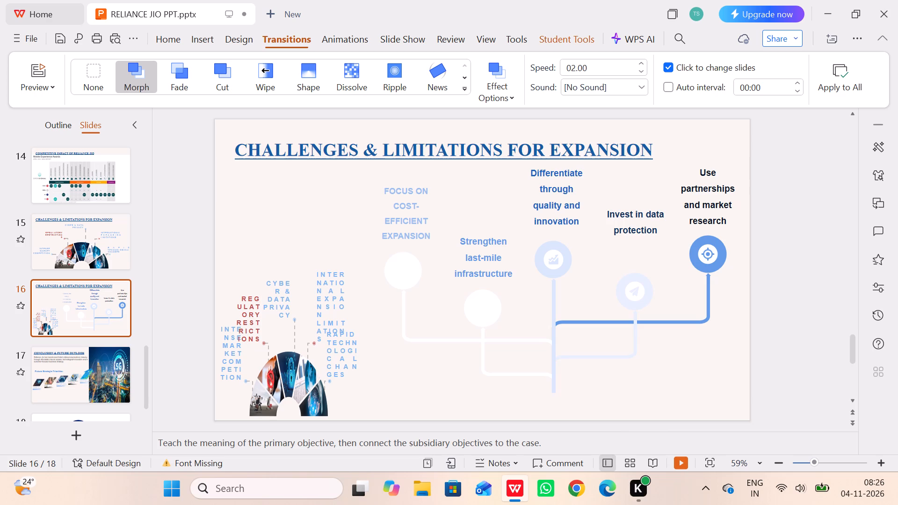
Open Google Chrome.
{"action": "left_click", "coordinate": [575, 492]}
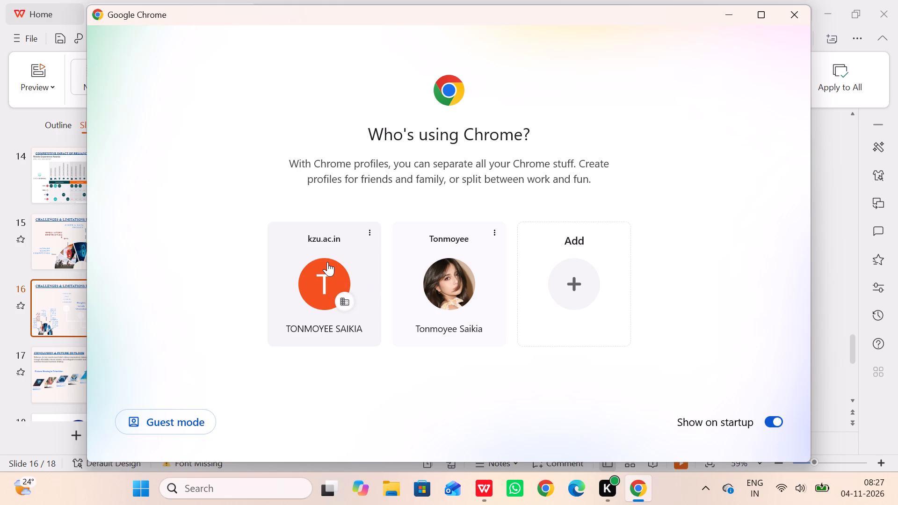
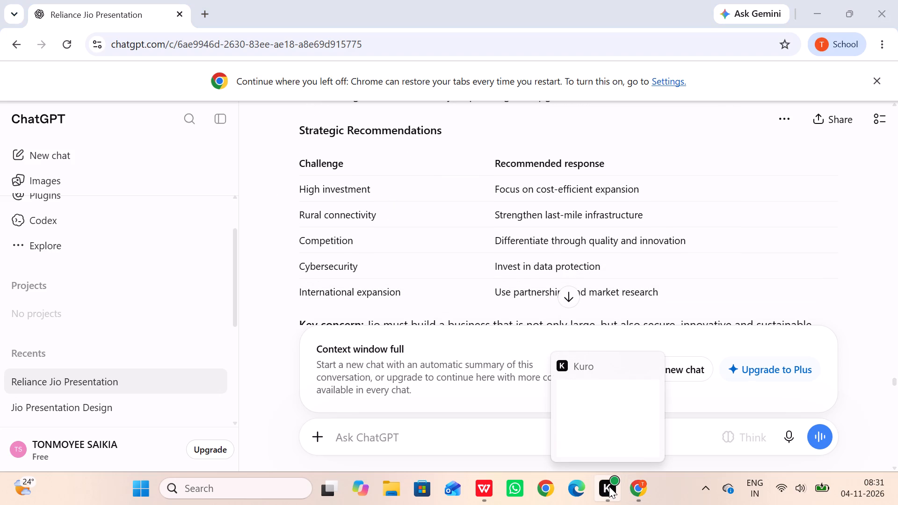
{"action": "left_click", "coordinate": [484, 499]}
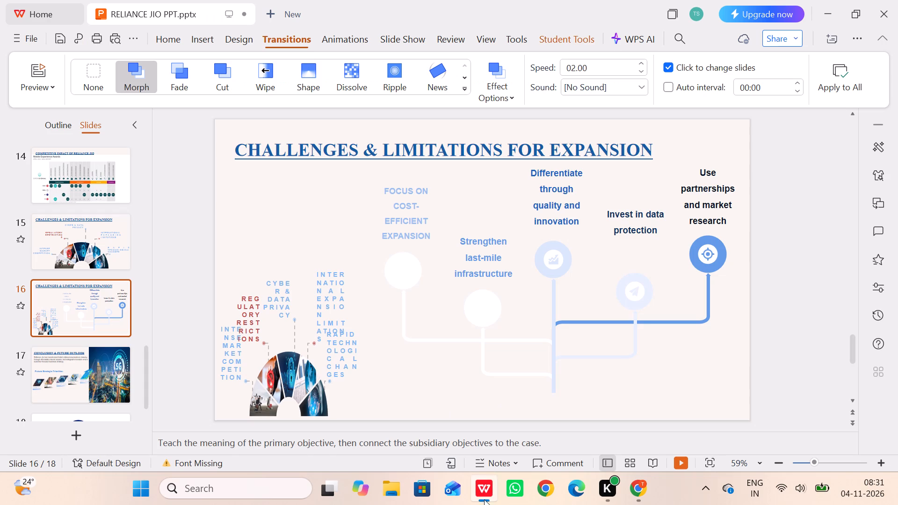
{"action": "double_click", "coordinate": [194, 349]}
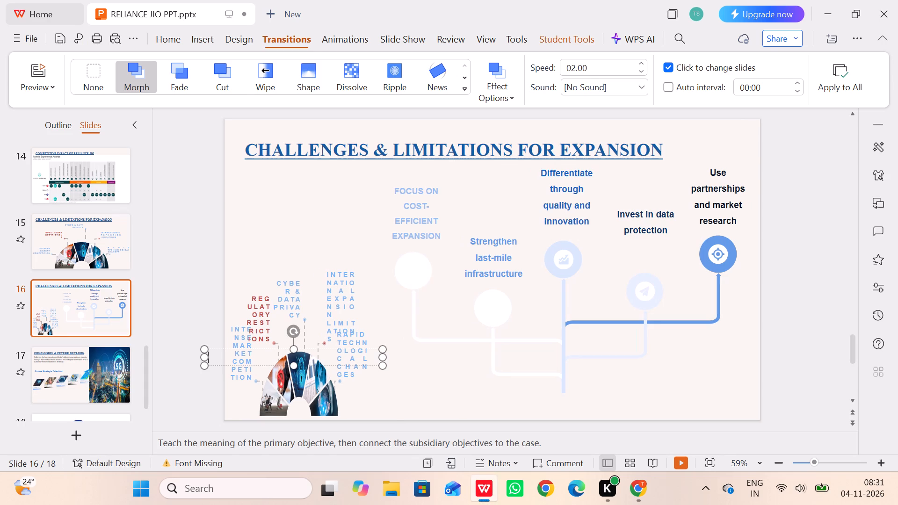
{"action": "type", "text": "STRATEGIC RECOMMENDATION"}
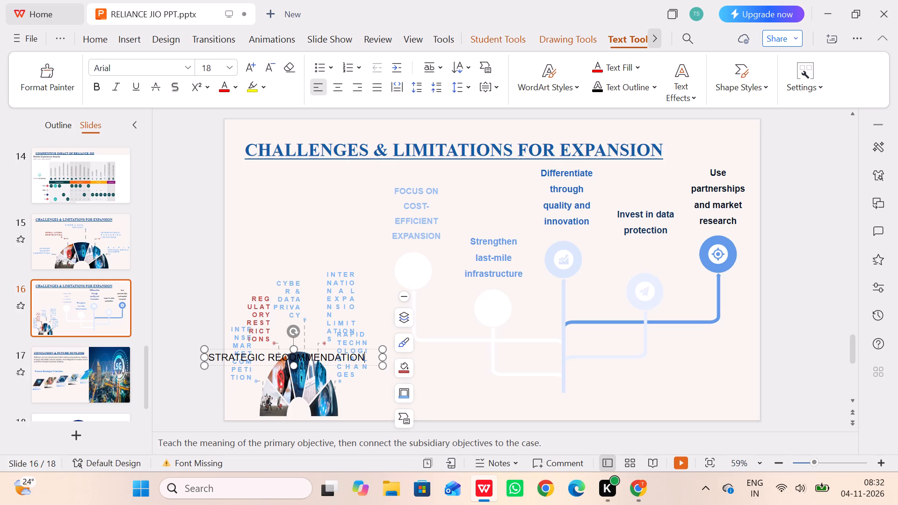
Format the STRATEGIC RECOMMENDATION text as bold, centred Times New Roman at size 24.
{"action": "left_click_drag", "start_coordinate": [210, 358], "coordinate": [382, 352]}
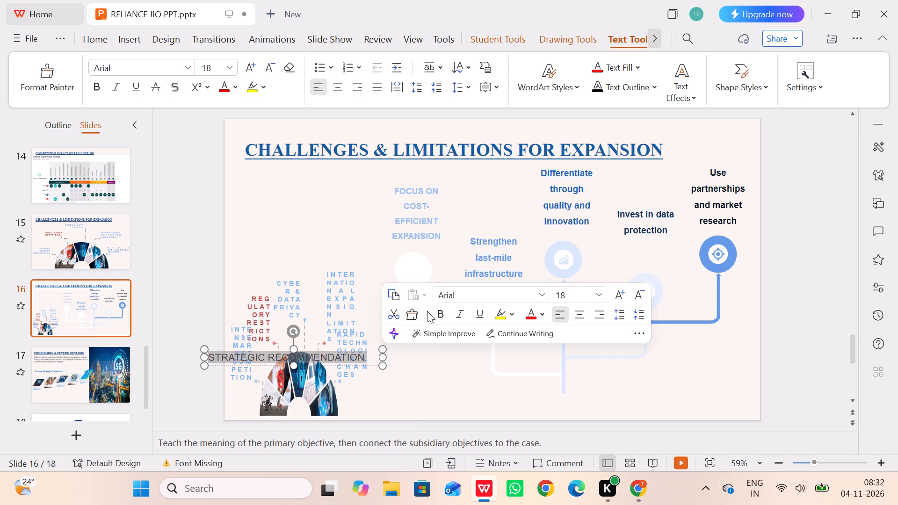
{"action": "left_click", "coordinate": [442, 310]}
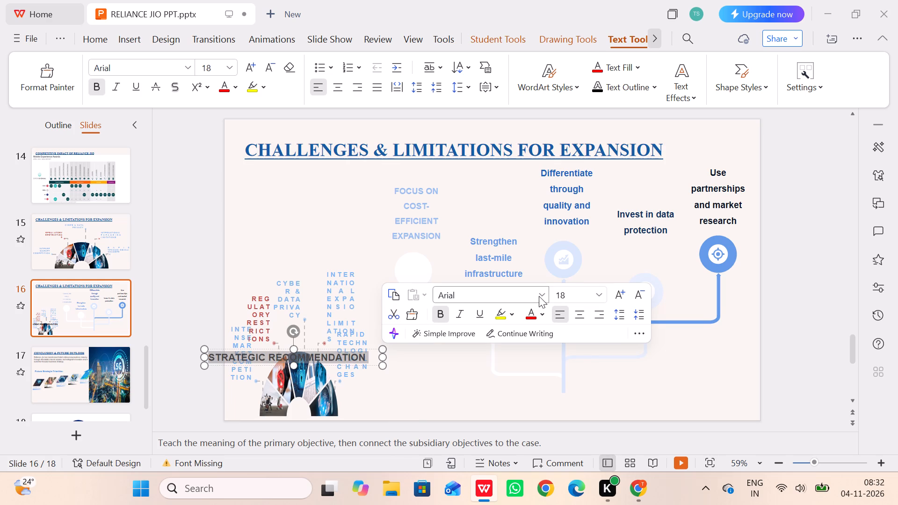
{"action": "left_click", "coordinate": [539, 296]}
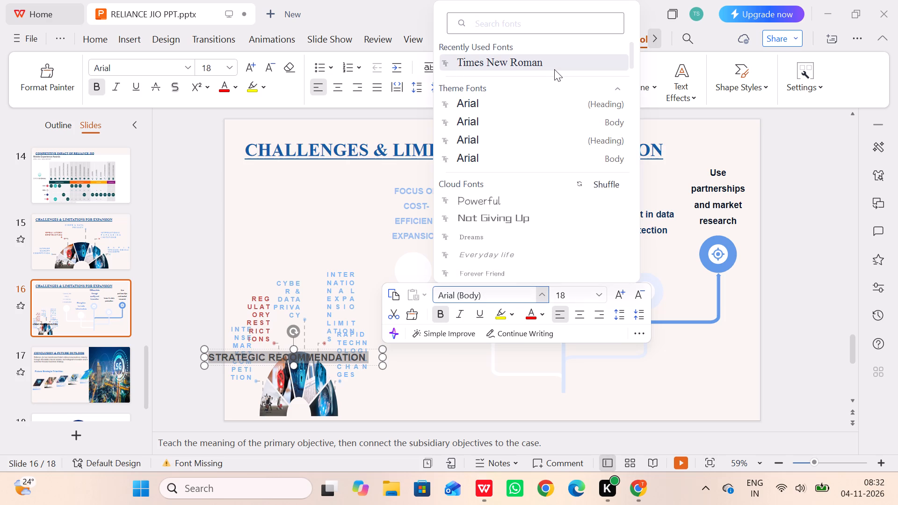
{"action": "left_click", "coordinate": [554, 69]}
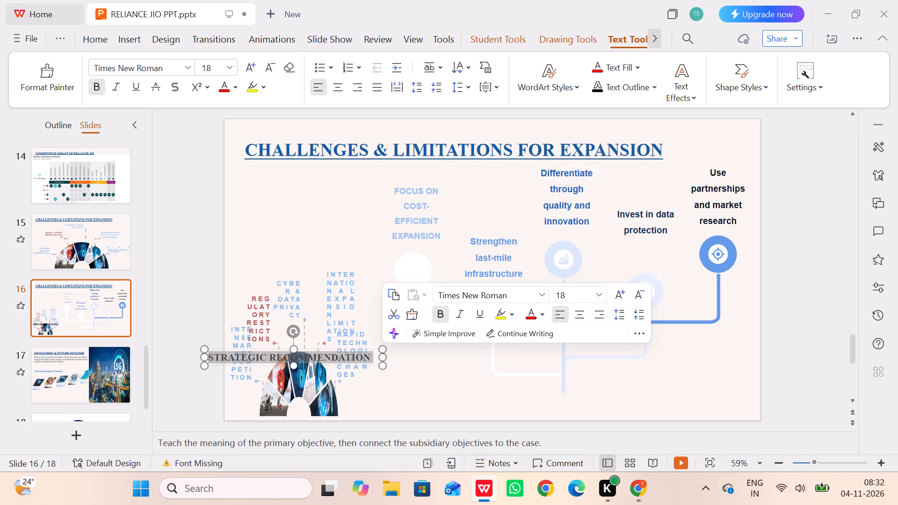
{"action": "left_click", "coordinate": [597, 297]}
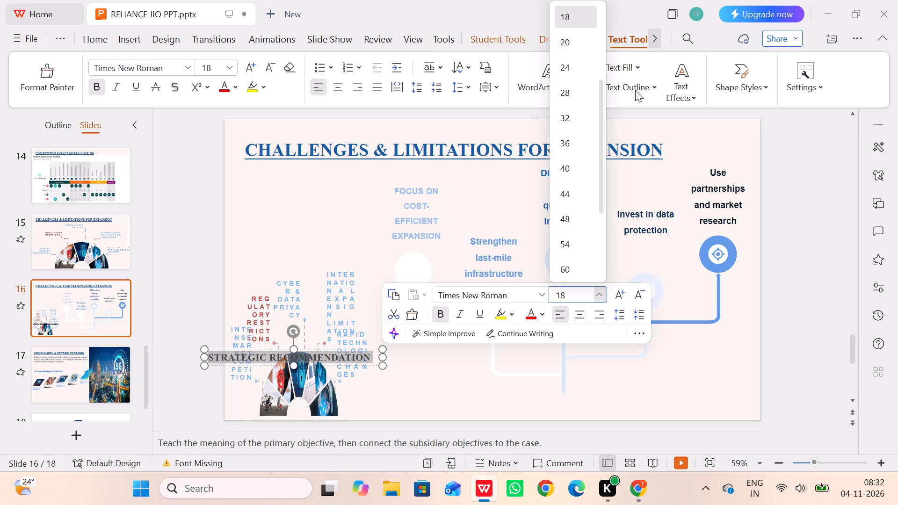
{"action": "left_click", "coordinate": [578, 56]}
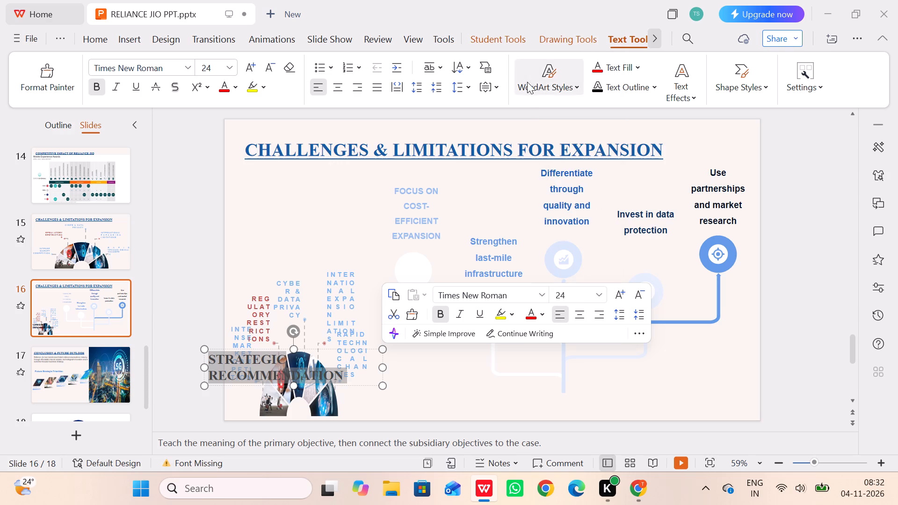
{"action": "left_click", "coordinate": [339, 92]}
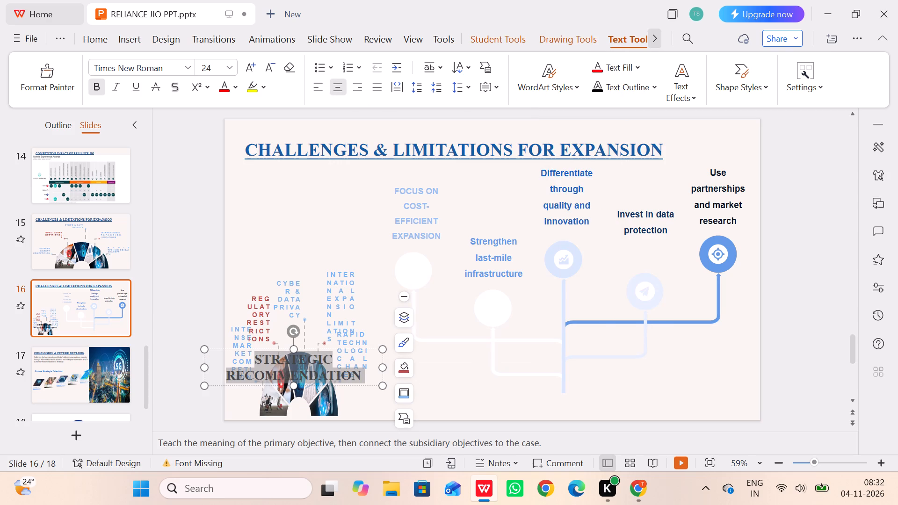
Move the STRATEGIC RECOMMENDATION heading off the fan graphic to the slide's bottom edge, beneath the stem of the branching diagram.
{"action": "left_click", "coordinate": [266, 358]}
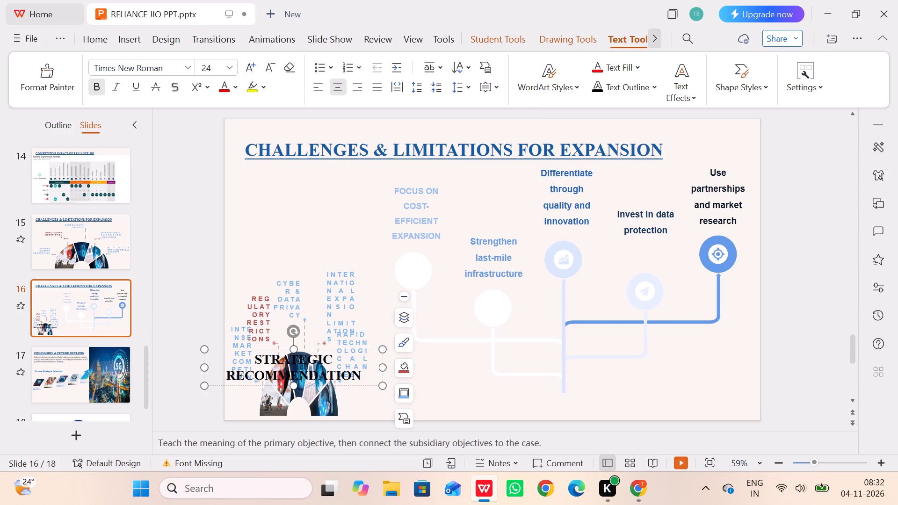
{"action": "left_click_drag", "start_coordinate": [276, 350], "coordinate": [527, 377]}
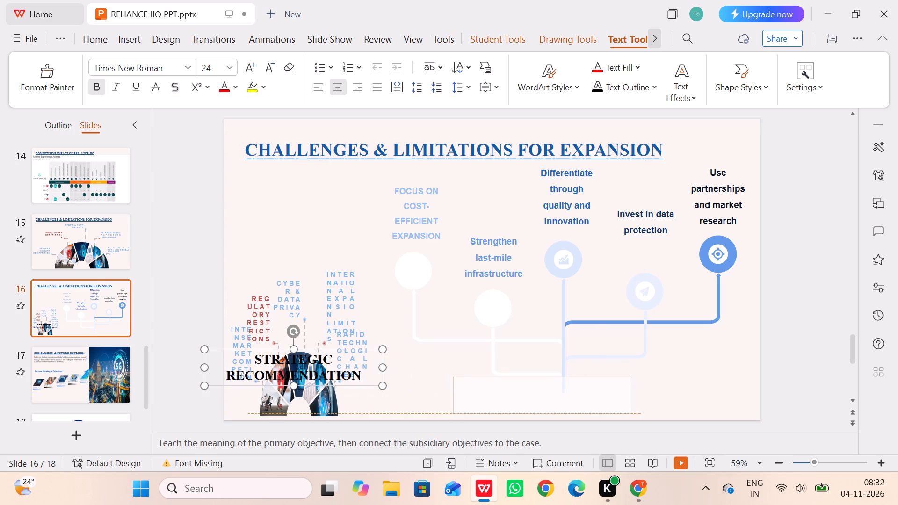
{"action": "left_click_drag", "start_coordinate": [527, 377], "coordinate": [570, 381]}
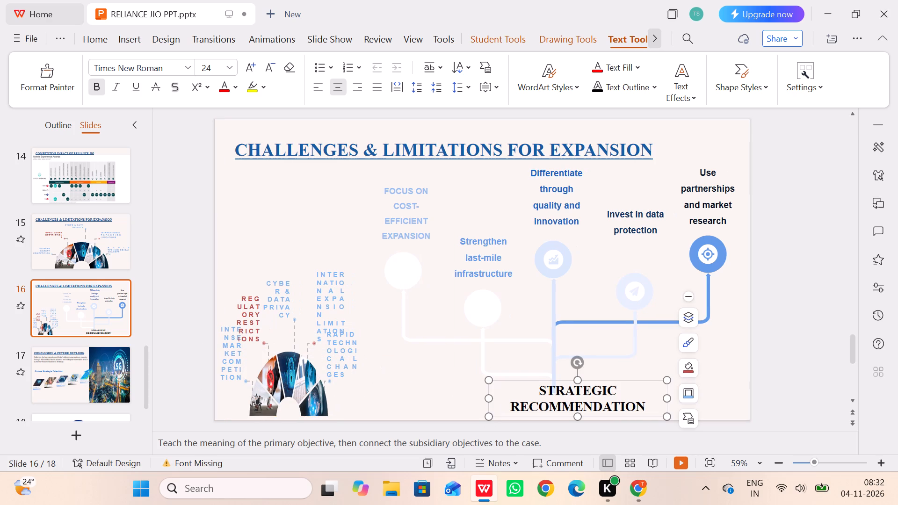
{"action": "left_click", "coordinate": [568, 382]}
{"action": "left_click_drag", "start_coordinate": [619, 380], "coordinate": [604, 382]}
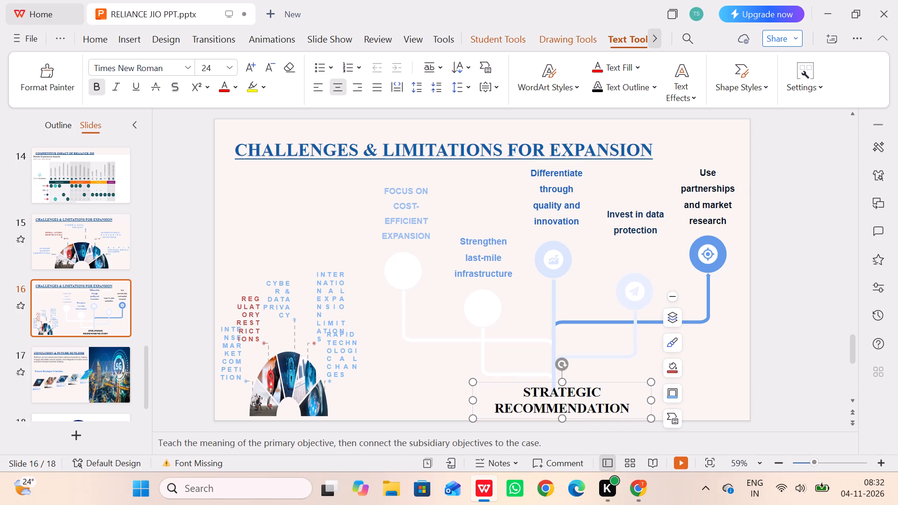
{"action": "left_click_drag", "start_coordinate": [564, 383], "coordinate": [563, 389]}
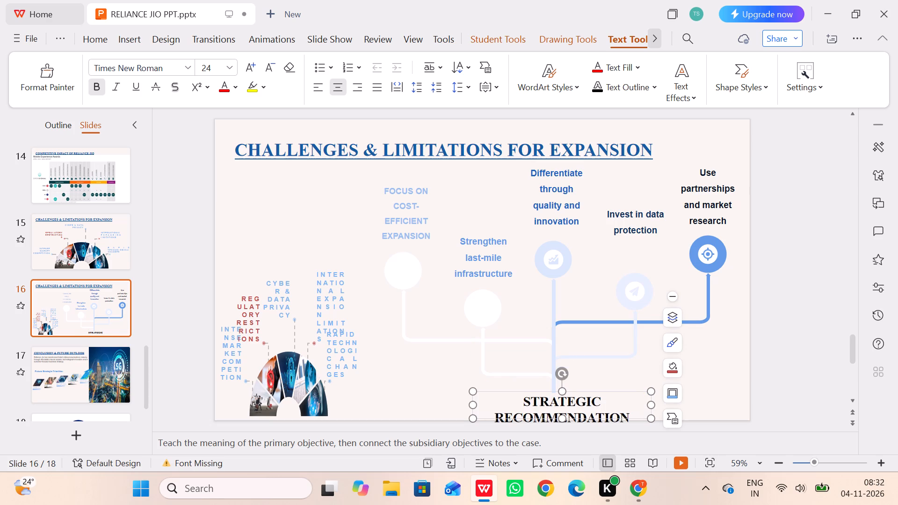
{"action": "left_click_drag", "start_coordinate": [562, 394], "coordinate": [562, 390]}
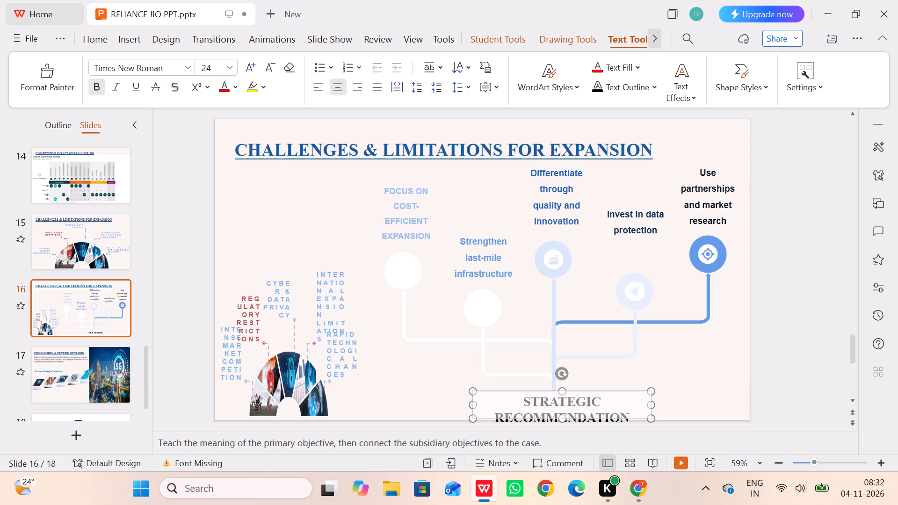
{"action": "left_click_drag", "start_coordinate": [562, 390], "coordinate": [562, 388]}
{"action": "left_click_drag", "start_coordinate": [564, 392], "coordinate": [565, 387]}
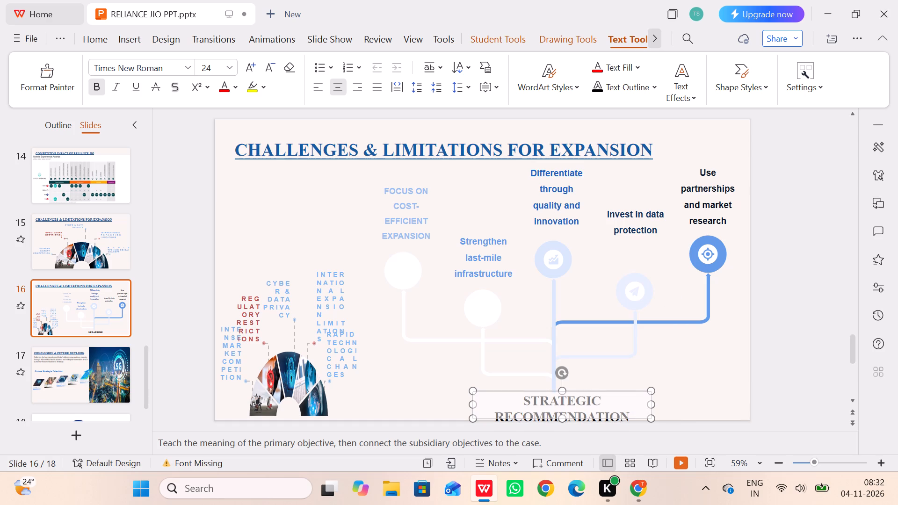
{"action": "left_click_drag", "start_coordinate": [565, 387], "coordinate": [565, 385]}
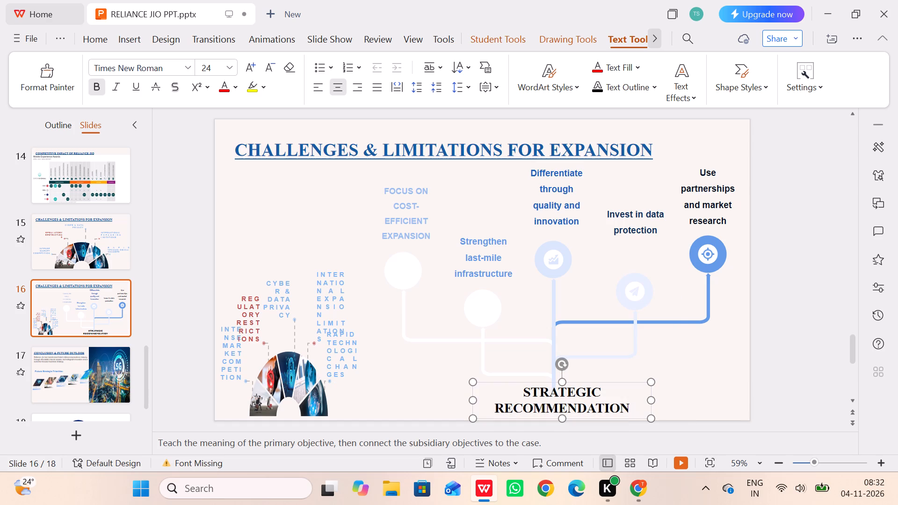
{"action": "left_click", "coordinate": [472, 405]}
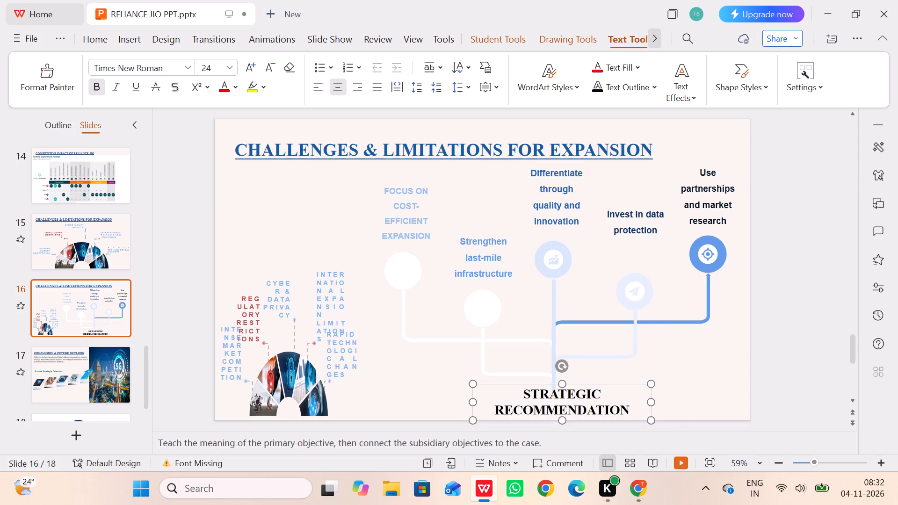
{"action": "left_click", "coordinate": [806, 281]}
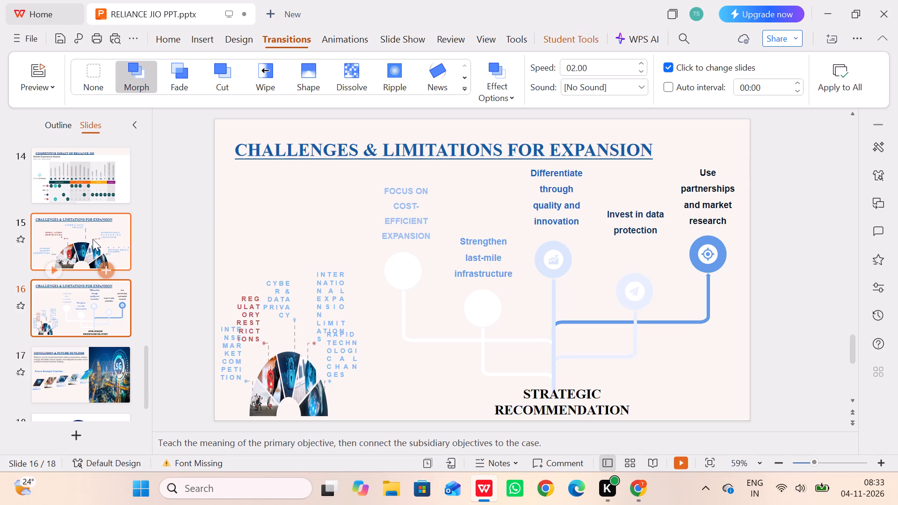
Play the slide show from slide 15 through slide 17 to review the transitions and layout, and return to editing.
{"action": "double_click", "coordinate": [93, 239]}
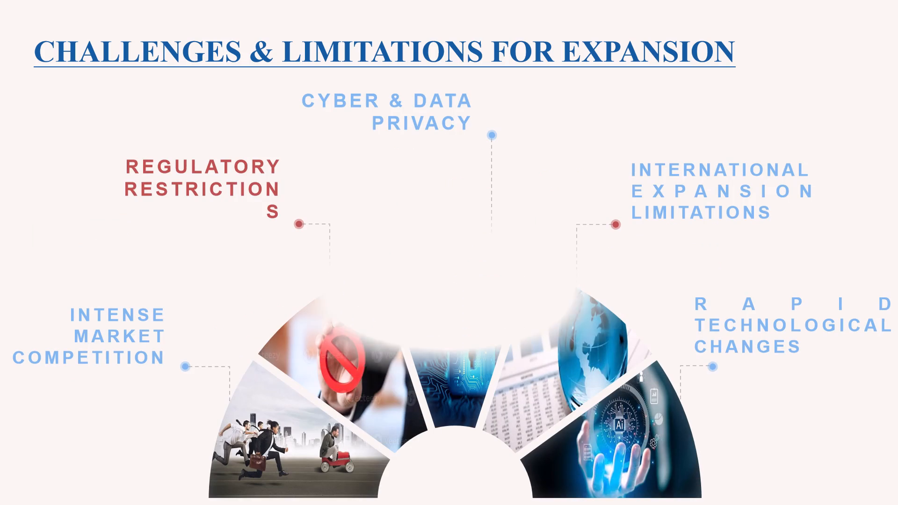
{"action": "key", "text": "Right"}
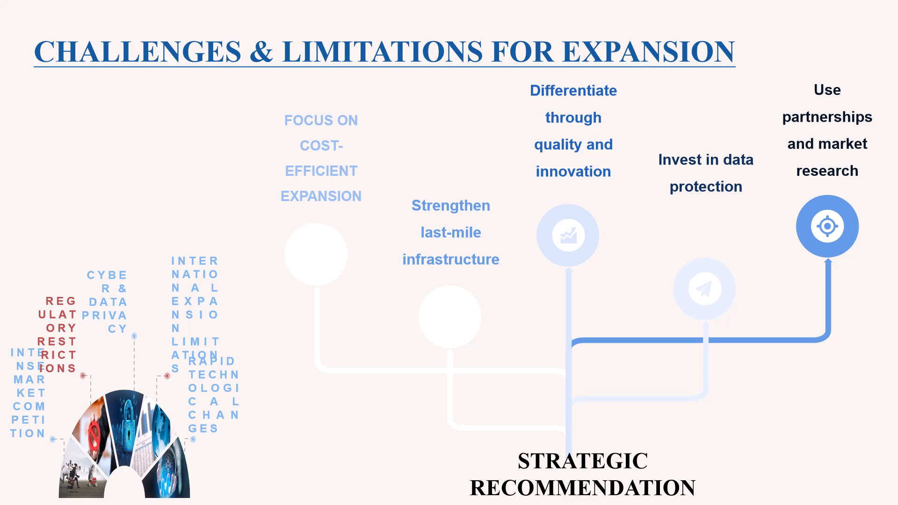
{"action": "key", "text": "Right"}
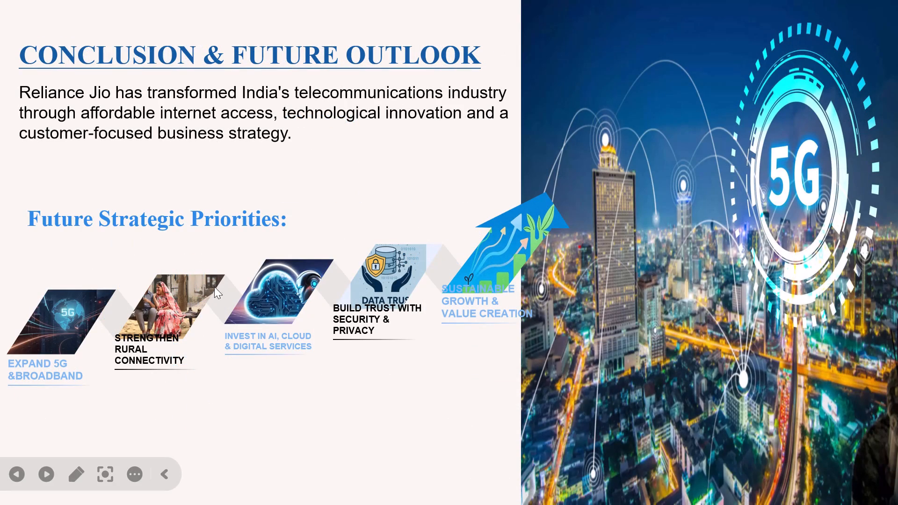
{"action": "key", "text": "Escape"}
{"action": "key", "text": "Escape"}
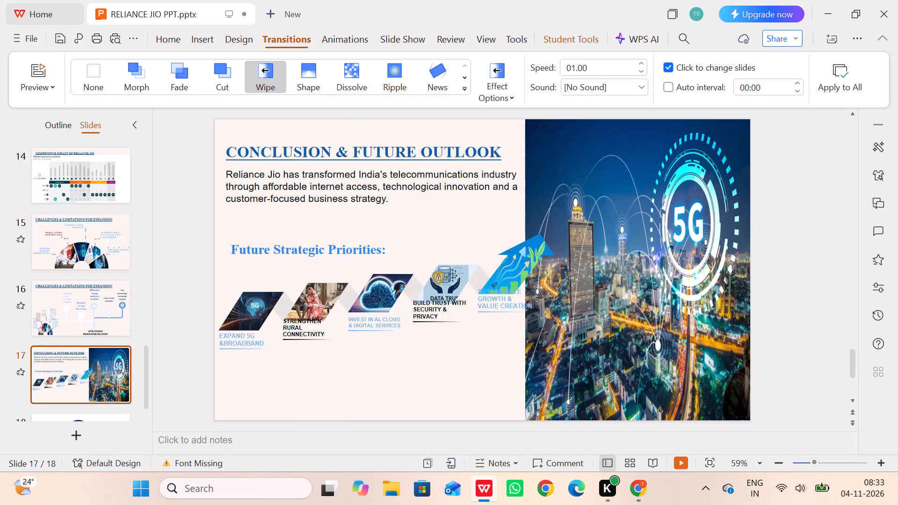
On slide 17, move the "SUSTAINABLE GROWTH & VALUE CREATION" label down off the arrow image so it sits just beneath it.
{"action": "left_click", "coordinate": [514, 312]}
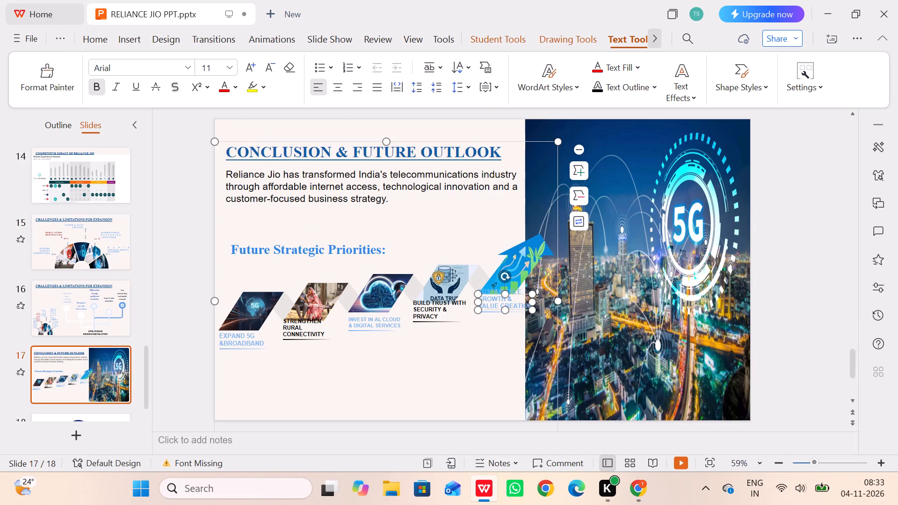
{"action": "left_click", "coordinate": [493, 291]}
{"action": "left_click_drag", "start_coordinate": [506, 294], "coordinate": [508, 285]}
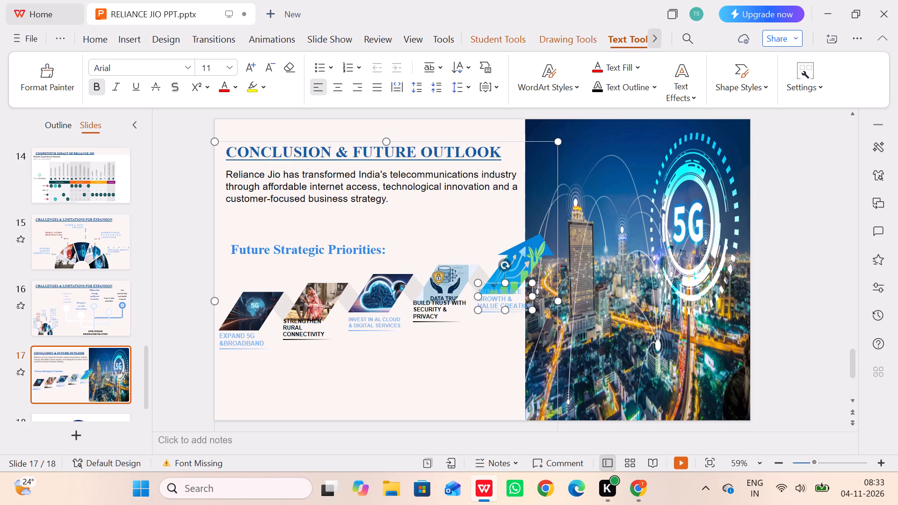
{"action": "left_click_drag", "start_coordinate": [520, 310], "coordinate": [520, 339]}
On slide 17, move the SUSTAINABLE GROWTH & VALUE CREATION caption down, clear of the rising arrow picture.
{"action": "left_click_drag", "start_coordinate": [520, 339], "coordinate": [514, 338]}
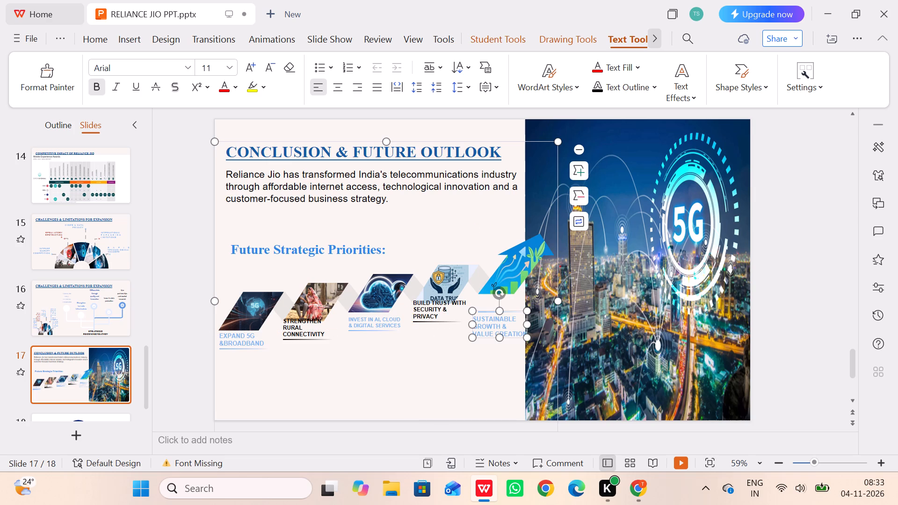
{"action": "left_click", "coordinate": [500, 310]}
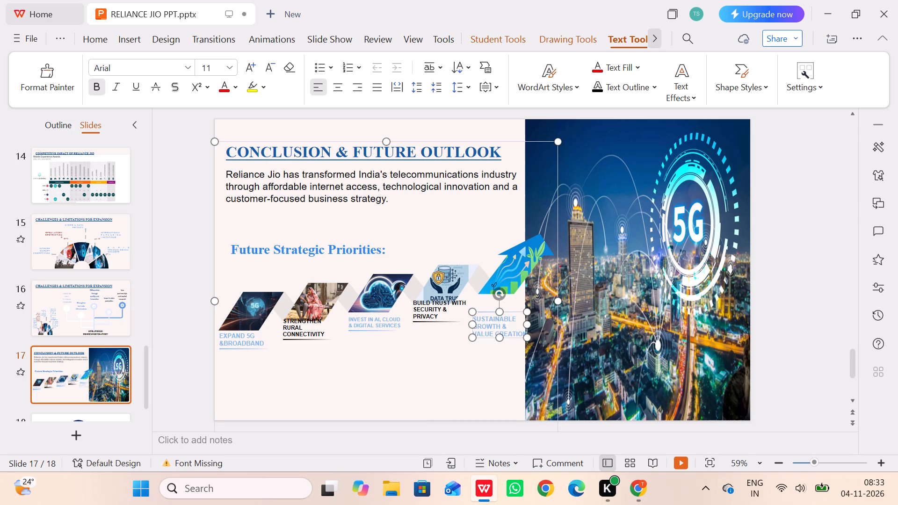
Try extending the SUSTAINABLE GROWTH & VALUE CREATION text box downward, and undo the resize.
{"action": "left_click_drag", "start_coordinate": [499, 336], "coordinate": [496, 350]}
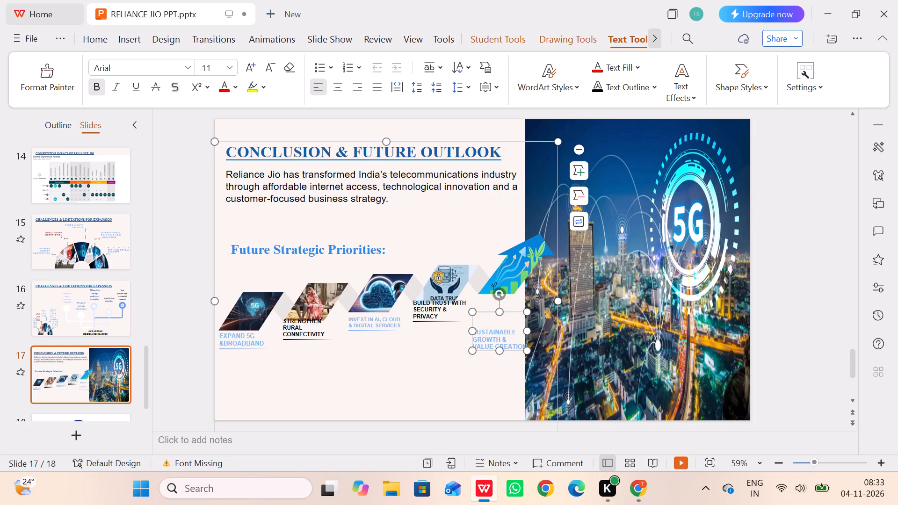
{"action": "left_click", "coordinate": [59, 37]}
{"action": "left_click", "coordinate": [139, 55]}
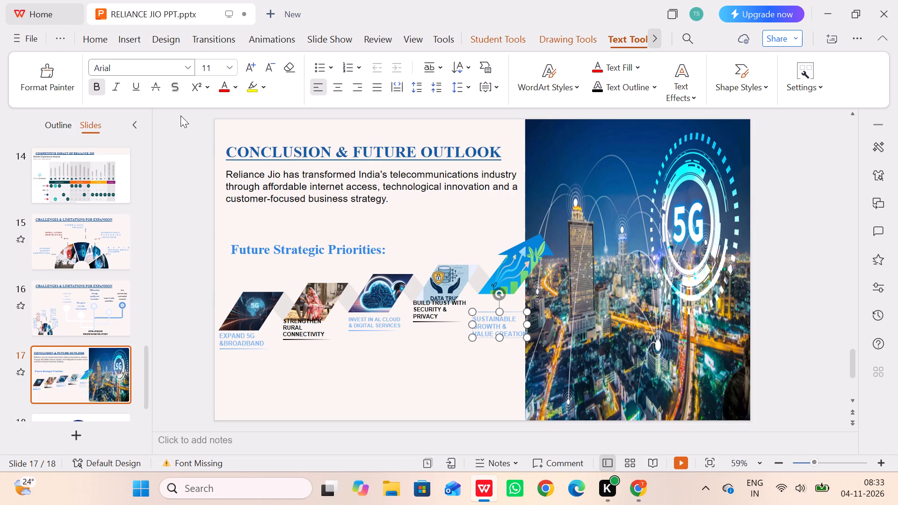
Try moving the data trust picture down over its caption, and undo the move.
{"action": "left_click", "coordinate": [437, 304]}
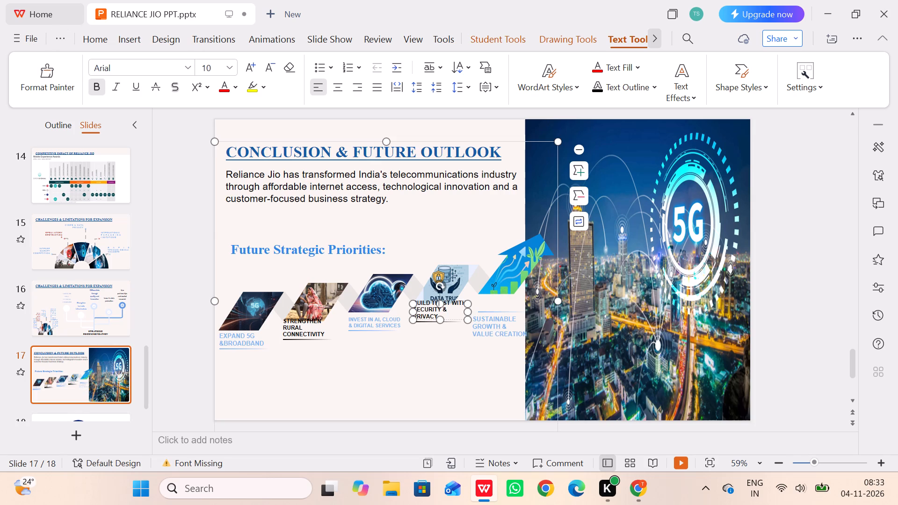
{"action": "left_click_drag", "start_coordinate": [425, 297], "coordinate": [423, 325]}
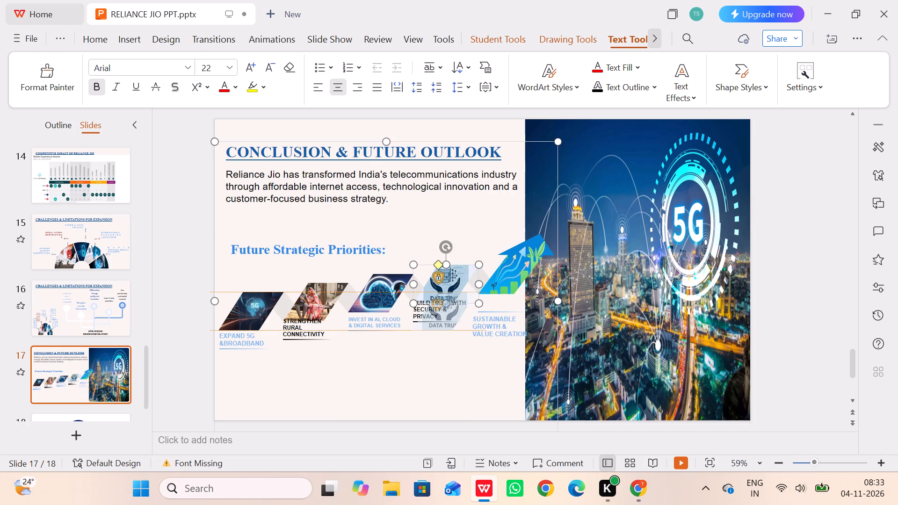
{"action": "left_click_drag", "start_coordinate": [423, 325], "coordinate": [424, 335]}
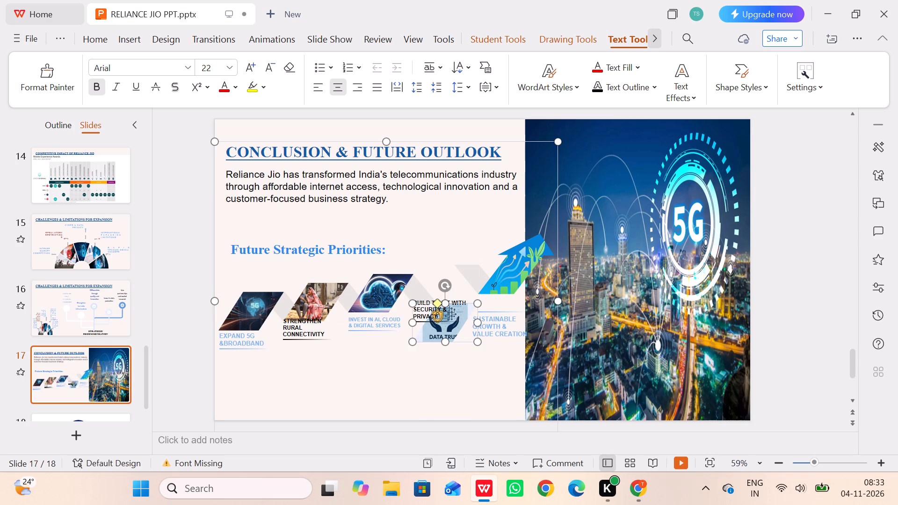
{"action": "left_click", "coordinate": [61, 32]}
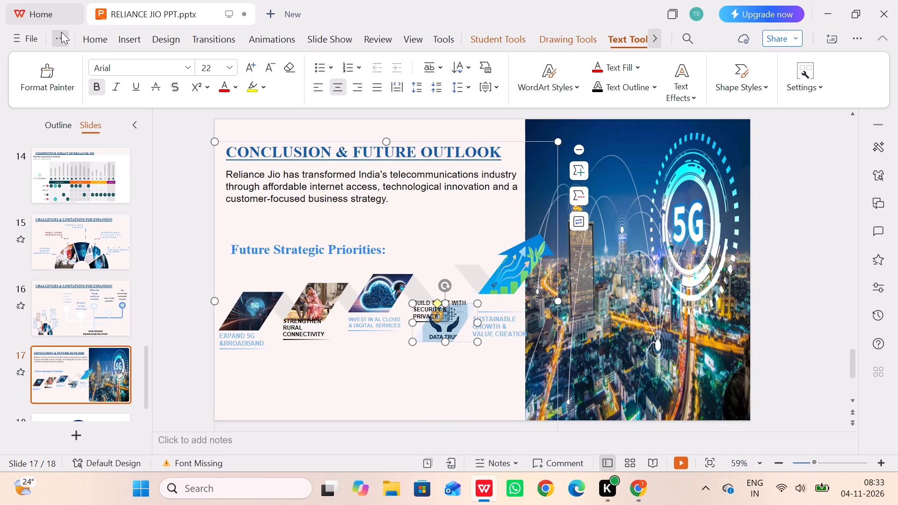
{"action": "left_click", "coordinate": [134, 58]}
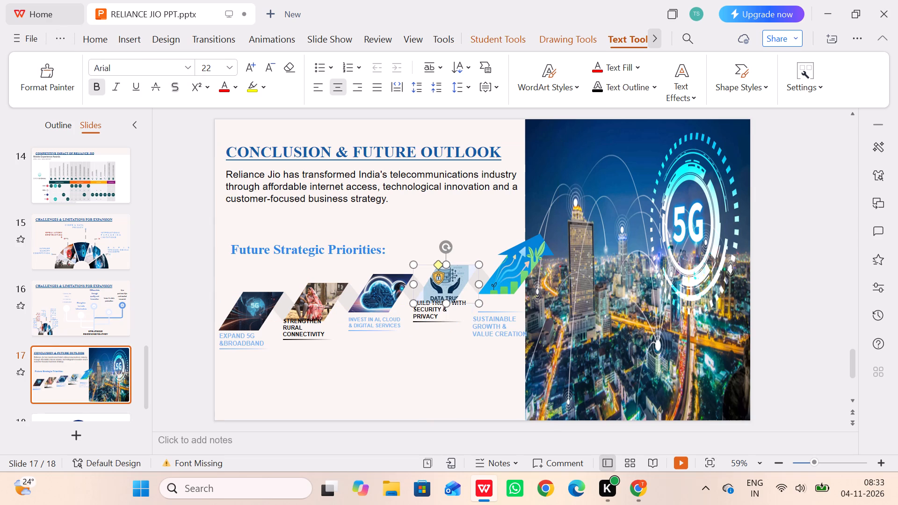
Enlarge the BUILD TRUST WITH SECURITY & PRIVACY text box upward and lower the caption clear of the data trust picture.
{"action": "left_click", "coordinate": [441, 310]}
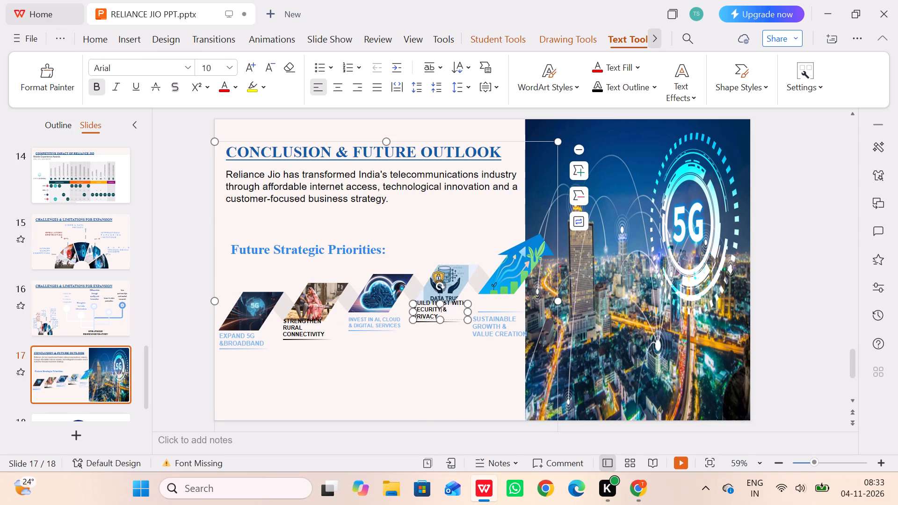
{"action": "left_click_drag", "start_coordinate": [439, 305], "coordinate": [441, 296]}
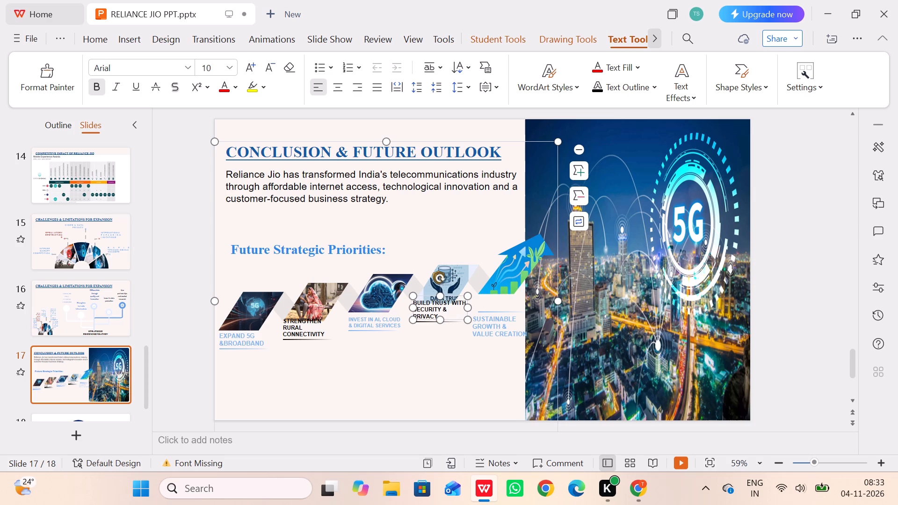
{"action": "left_click_drag", "start_coordinate": [458, 318], "coordinate": [459, 342]}
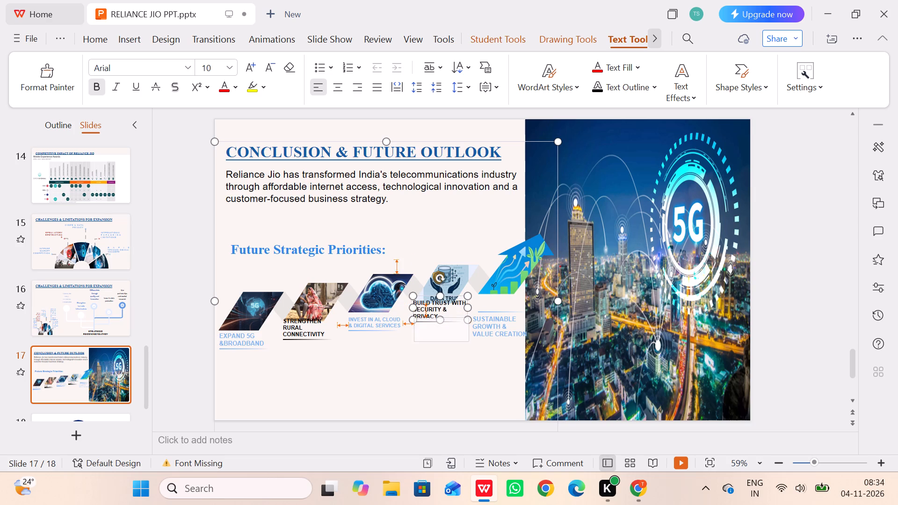
Lower the BUILD TRUST WITH SECURITY & PRIVACY caption so it sits clear below the data trust picture.
{"action": "left_click_drag", "start_coordinate": [459, 342], "coordinate": [458, 344]}
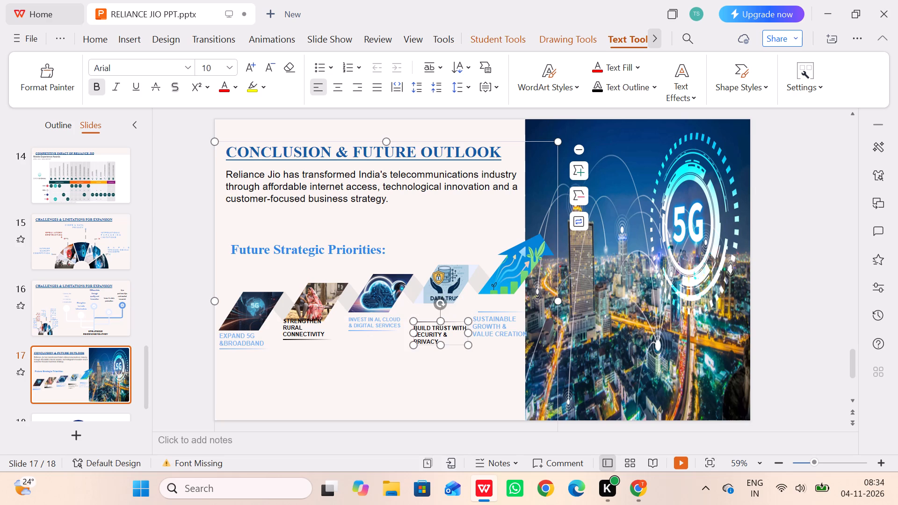
Move the INVEST IN AI, CLOUD & DIGITAL SERVICES caption down below the brain picture and extend its text box downward.
{"action": "left_click", "coordinate": [372, 321]}
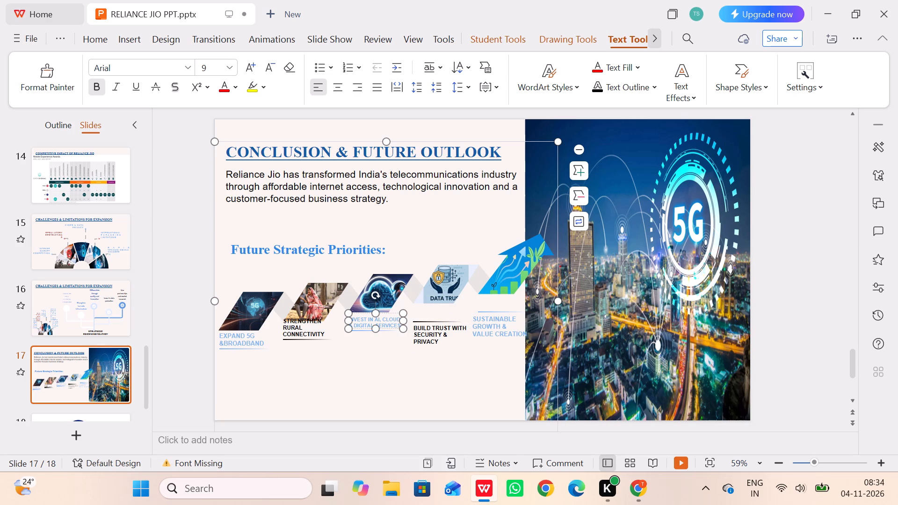
{"action": "left_click_drag", "start_coordinate": [396, 328], "coordinate": [396, 347]}
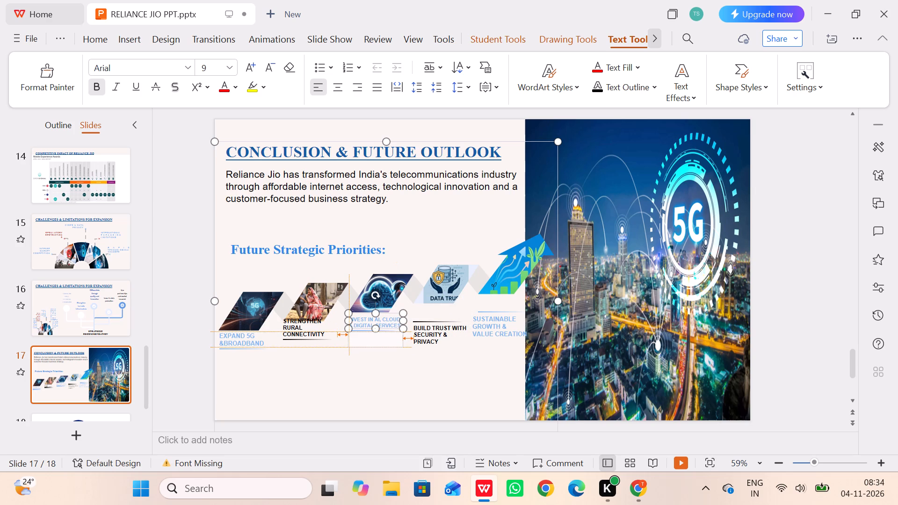
{"action": "left_click_drag", "start_coordinate": [396, 347], "coordinate": [396, 348]}
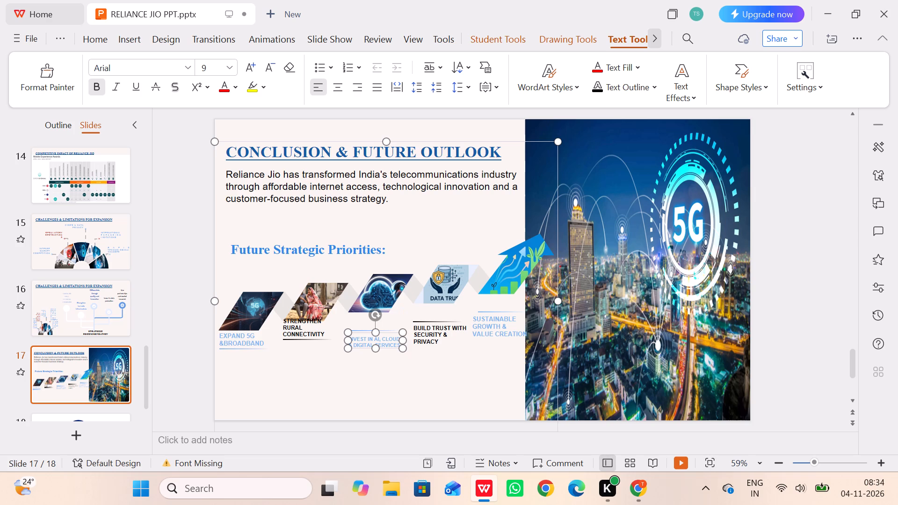
{"action": "left_click_drag", "start_coordinate": [377, 351], "coordinate": [378, 368]}
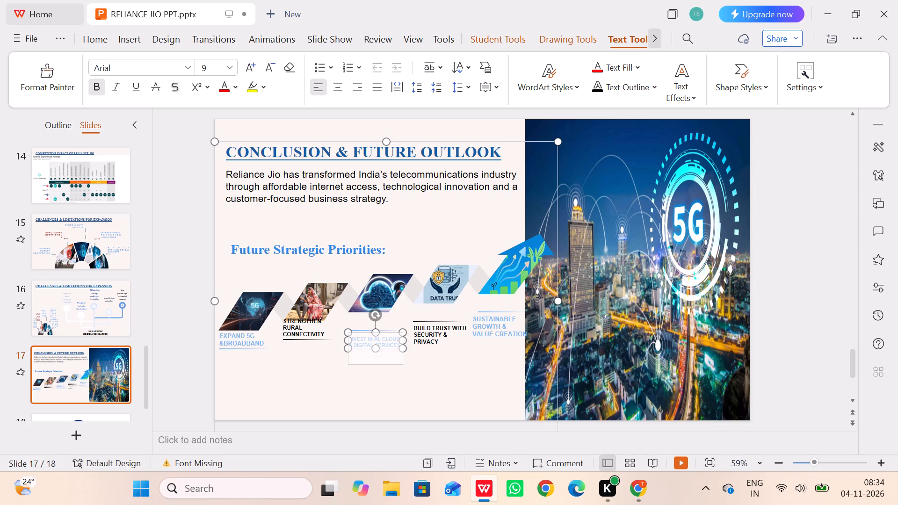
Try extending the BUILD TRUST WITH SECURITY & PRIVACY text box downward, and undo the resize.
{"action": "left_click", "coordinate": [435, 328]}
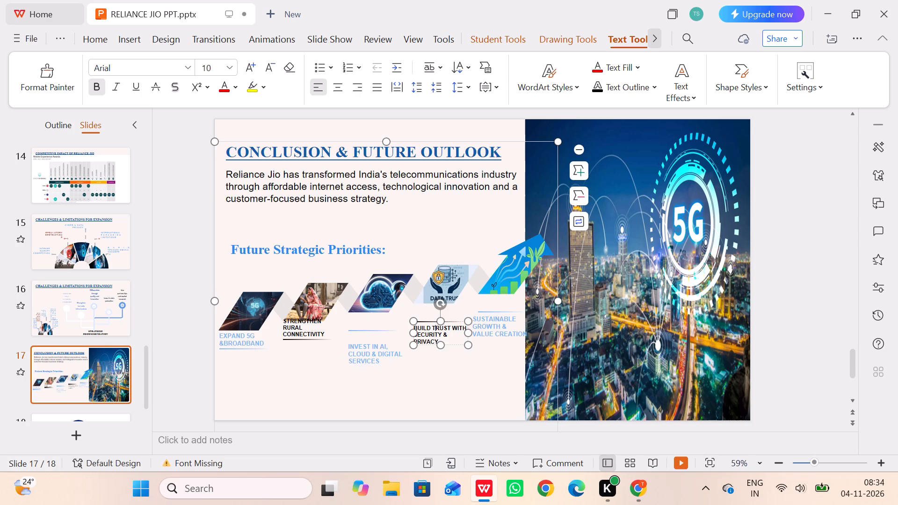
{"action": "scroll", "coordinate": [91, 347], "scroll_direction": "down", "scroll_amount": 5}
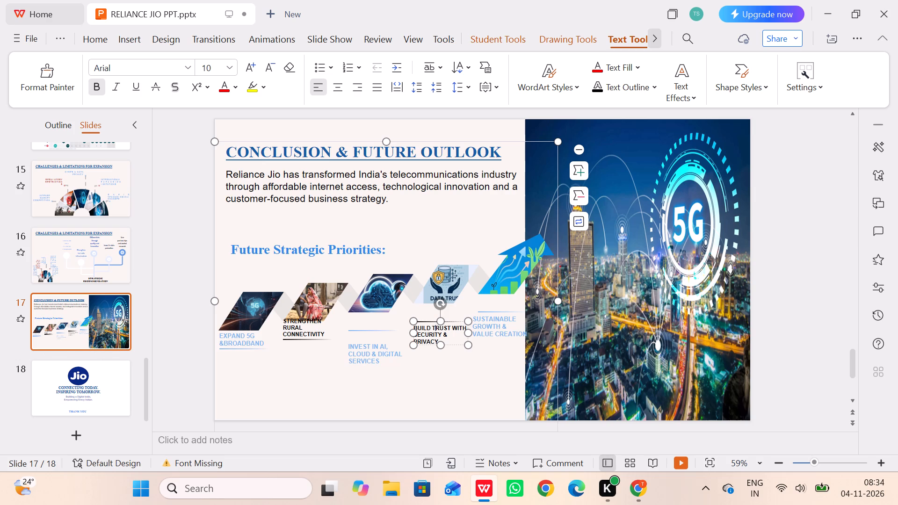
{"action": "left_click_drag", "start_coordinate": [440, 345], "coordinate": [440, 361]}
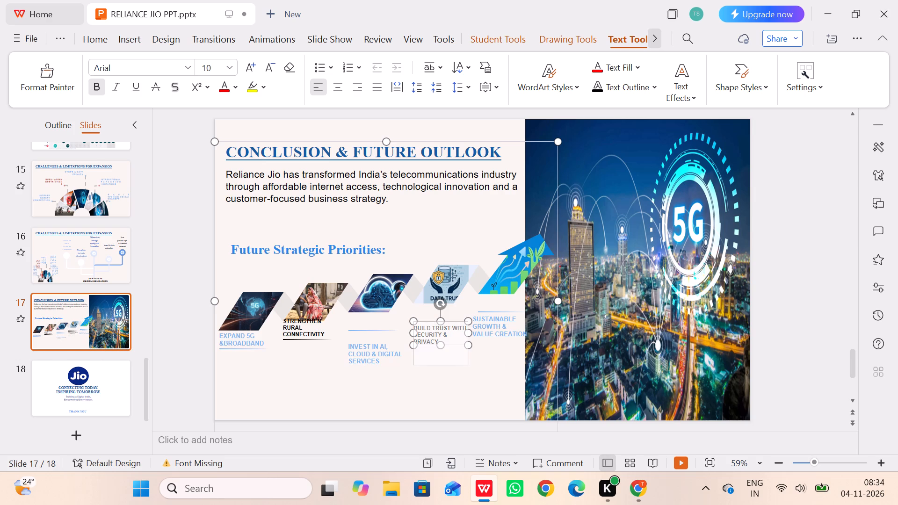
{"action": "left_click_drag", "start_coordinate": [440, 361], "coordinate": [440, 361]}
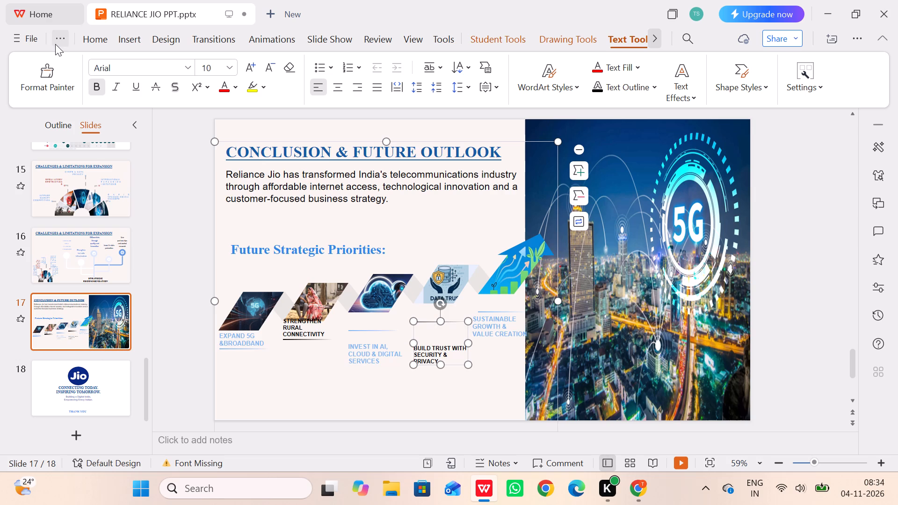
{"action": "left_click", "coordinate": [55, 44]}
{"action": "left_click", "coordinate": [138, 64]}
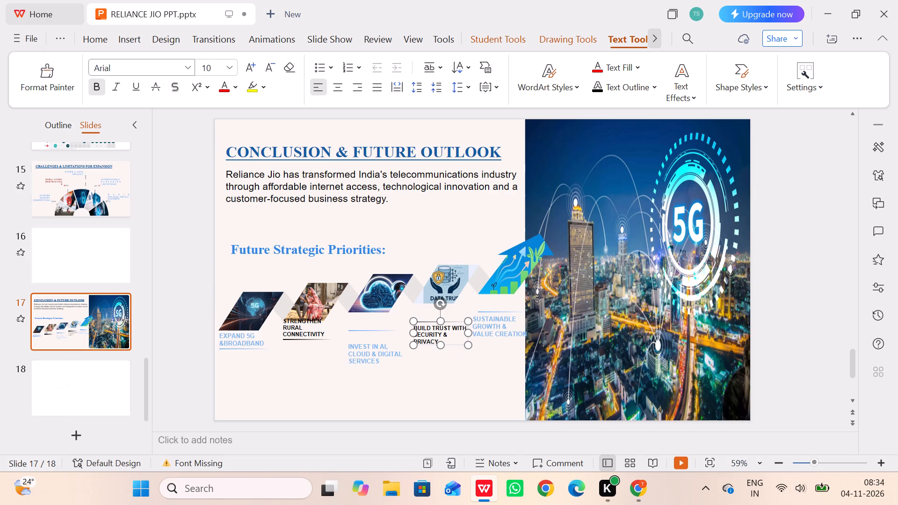
Move the STRENGTHEN RURAL CONNECTIVITY caption down, clear of the picture above it.
{"action": "left_click", "coordinate": [298, 324]}
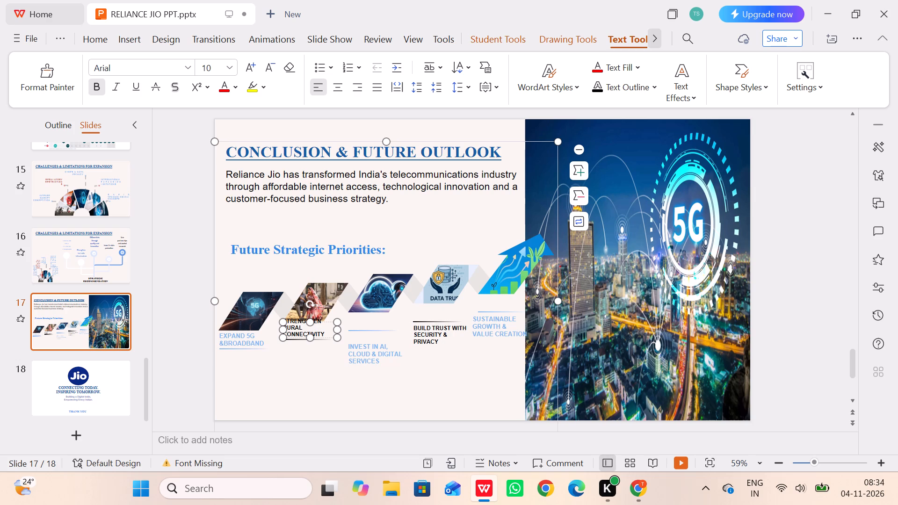
{"action": "left_click_drag", "start_coordinate": [328, 336], "coordinate": [329, 350]}
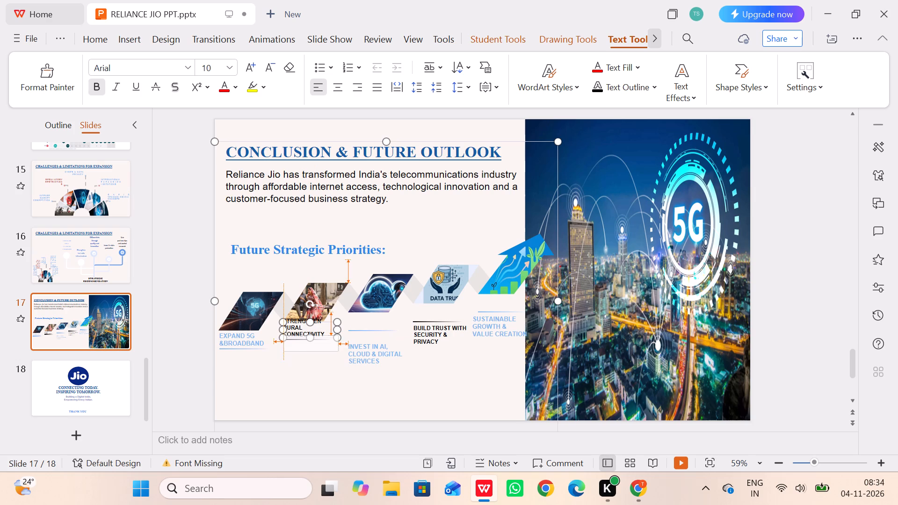
{"action": "left_click_drag", "start_coordinate": [329, 350], "coordinate": [327, 352]}
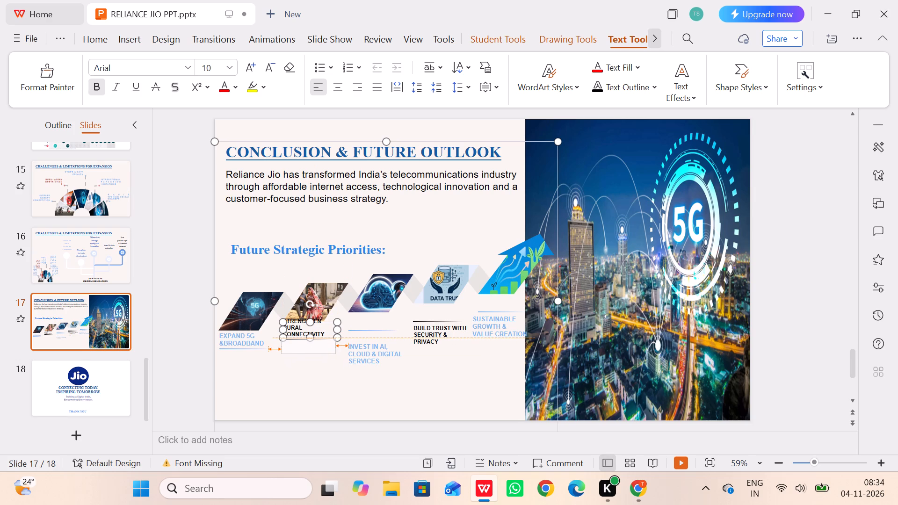
{"action": "left_click_drag", "start_coordinate": [327, 352], "coordinate": [327, 352]}
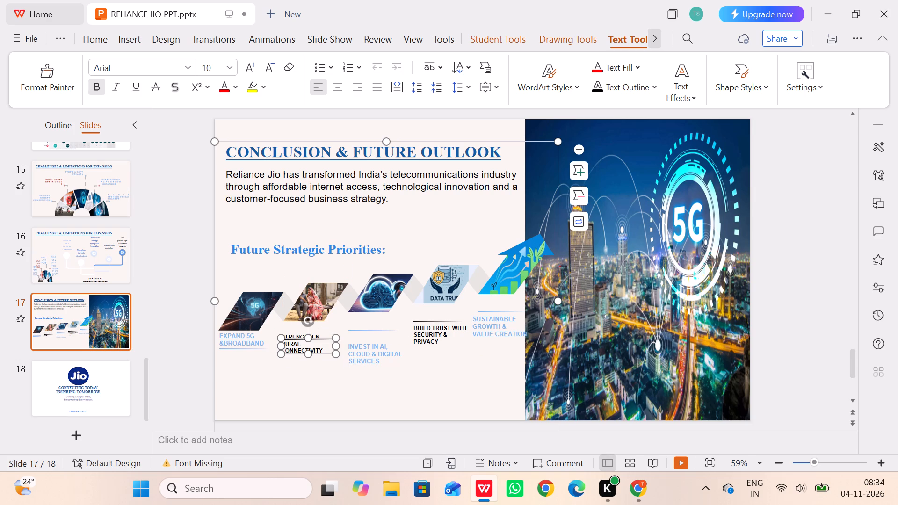
Extend the STRENGTHEN RURAL CONNECTIVITY text box downward so its text sits below the black line.
{"action": "left_click_drag", "start_coordinate": [308, 355], "coordinate": [311, 377]}
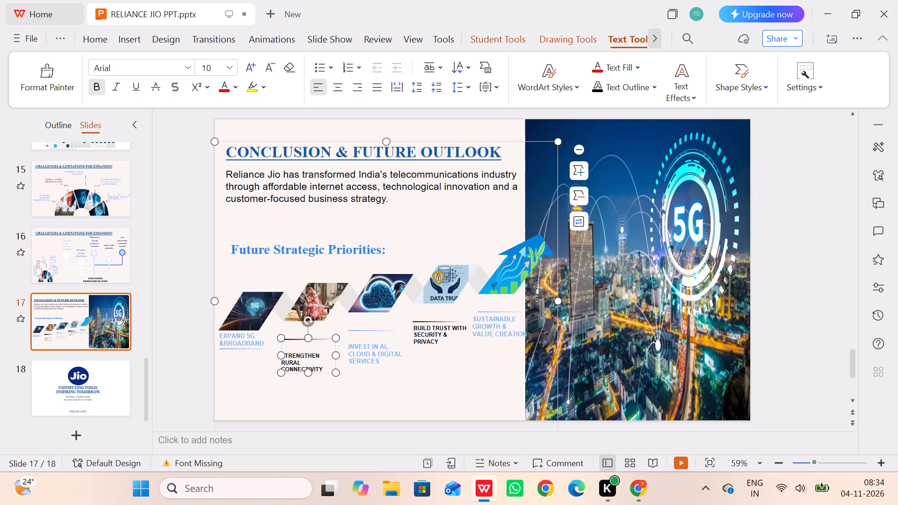
{"action": "left_click", "coordinate": [308, 337]}
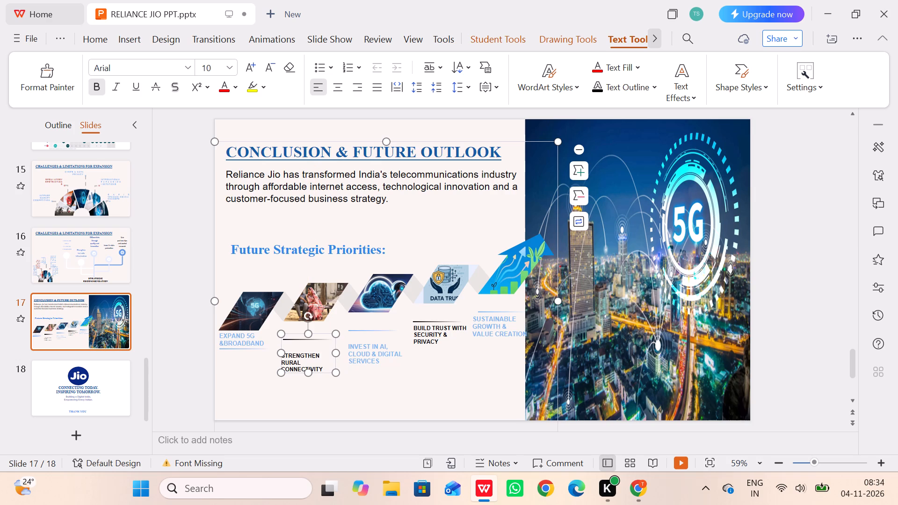
Move the EXPAND 5G & BROADBAND caption down, clear of the 5G picture.
{"action": "left_click", "coordinate": [229, 334]}
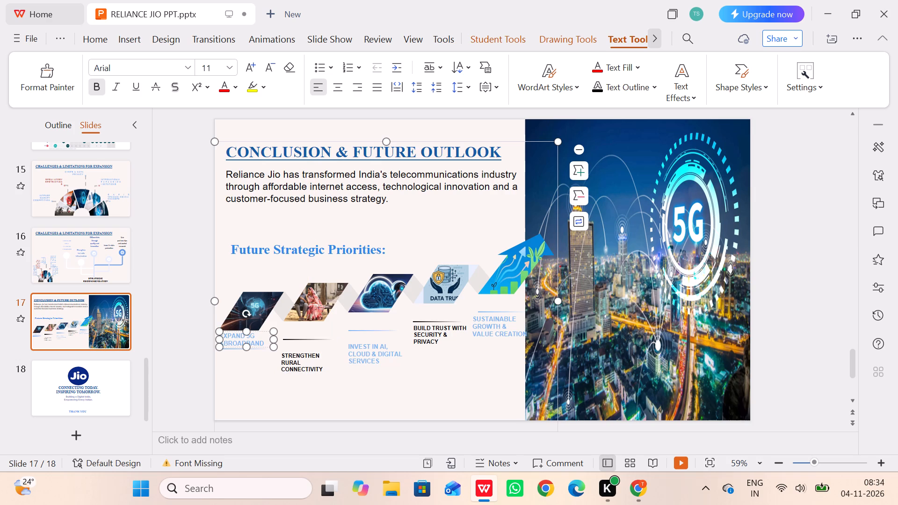
{"action": "left_click_drag", "start_coordinate": [264, 332], "coordinate": [264, 345]}
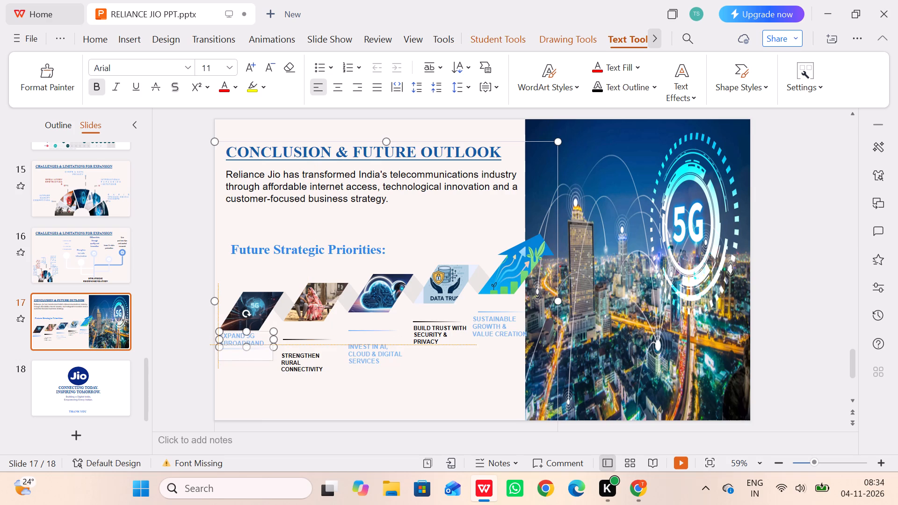
{"action": "left_click_drag", "start_coordinate": [264, 345], "coordinate": [264, 346]}
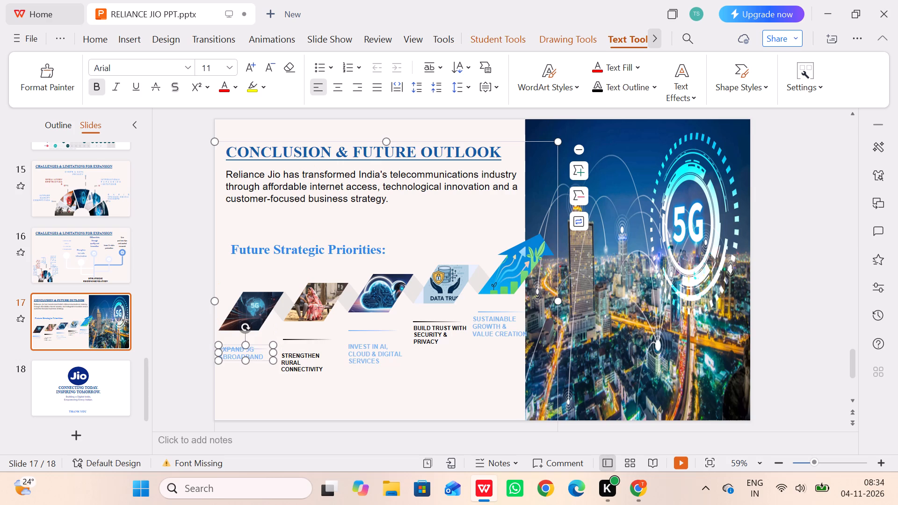
Lower the EXPAND 5G & BROADBAND caption slightly and enlarge its text box downward so the caption text grows.
{"action": "left_click_drag", "start_coordinate": [264, 346], "coordinate": [264, 351]}
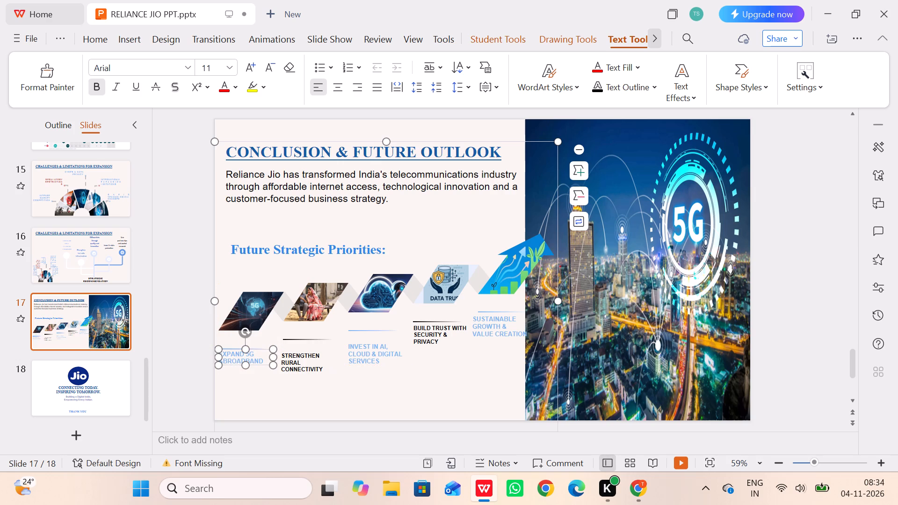
{"action": "left_click_drag", "start_coordinate": [246, 368], "coordinate": [248, 374]}
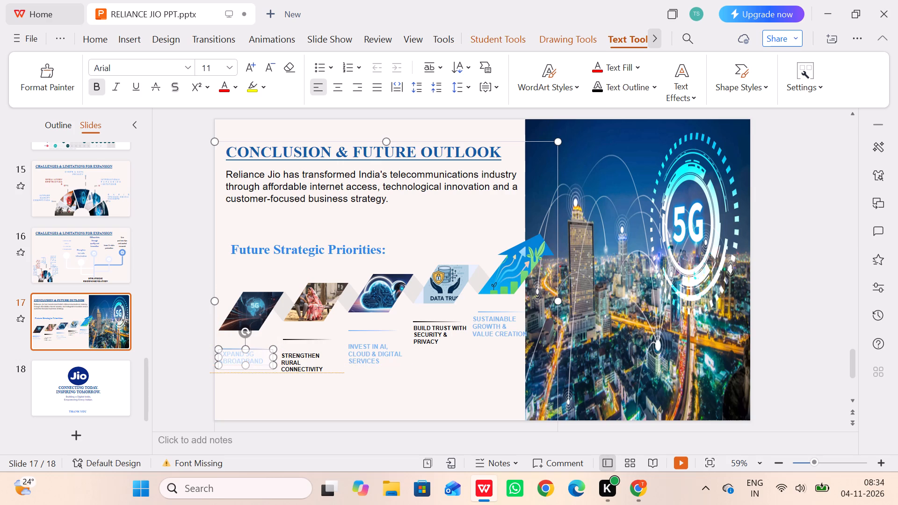
{"action": "left_click", "coordinate": [376, 346]}
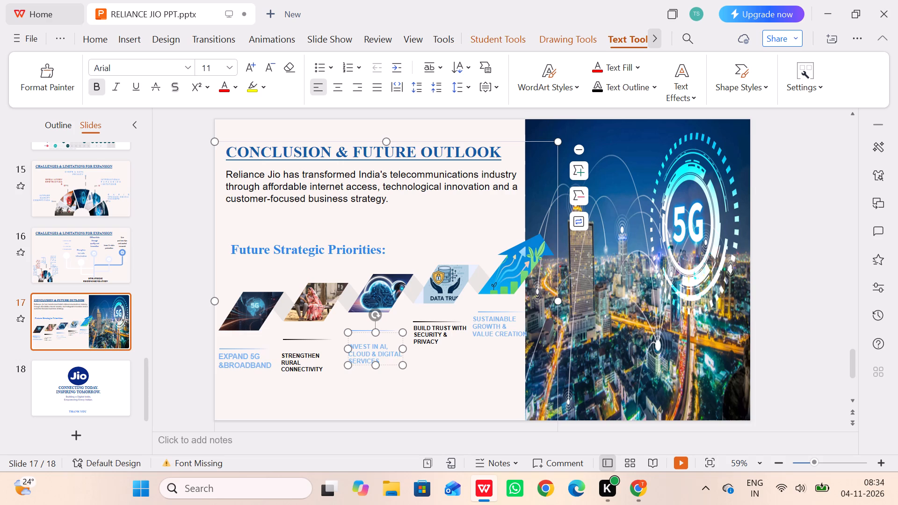
{"action": "left_click", "coordinate": [181, 290]}
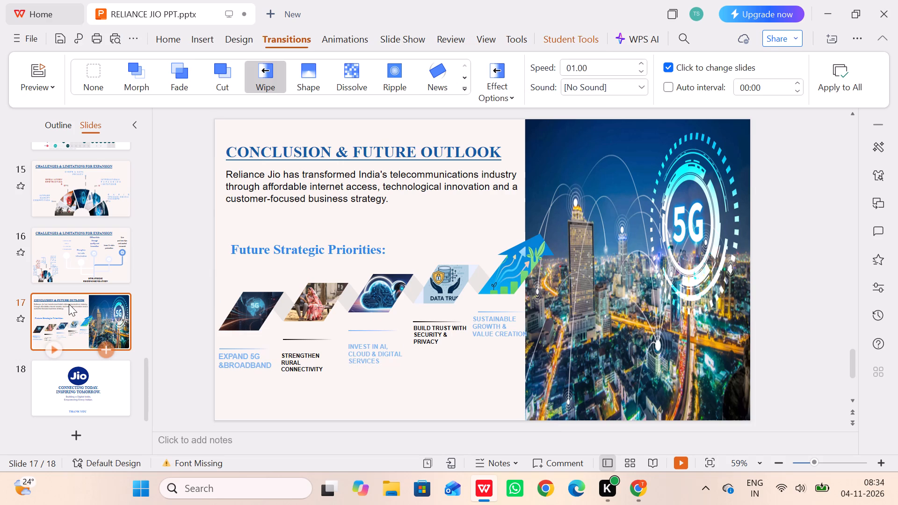
Lower the top edge of the priorities diagram's frame to the Future Strategic Priorities heading on slide 17.
{"action": "left_click", "coordinate": [256, 306]}
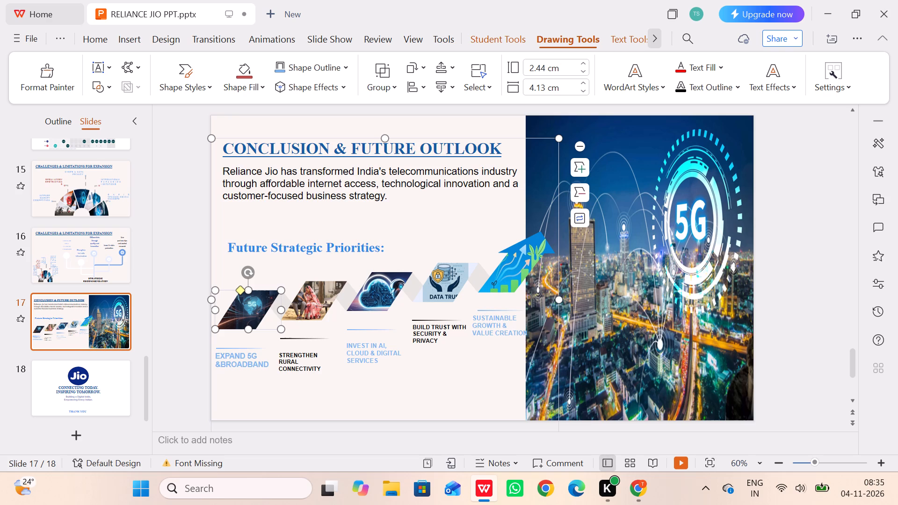
{"action": "left_click_drag", "start_coordinate": [387, 139], "coordinate": [387, 171]}
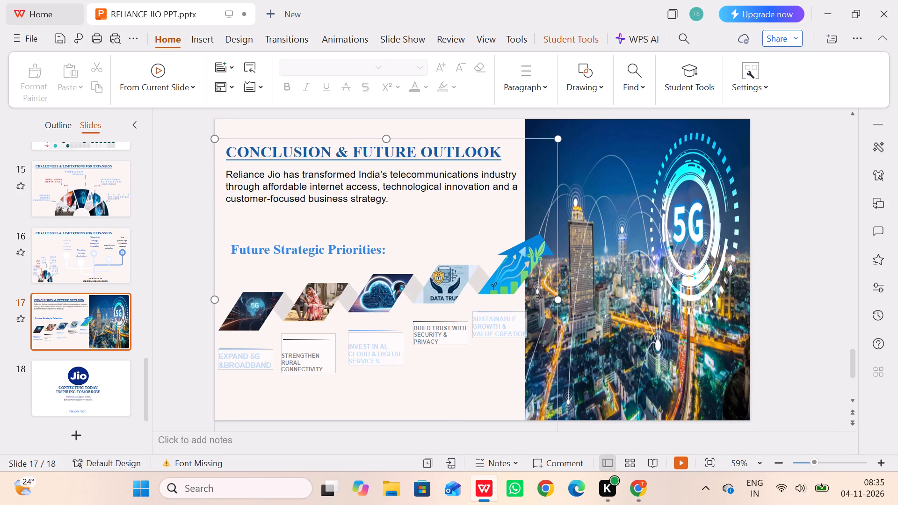
{"action": "left_click_drag", "start_coordinate": [387, 171], "coordinate": [377, 255]}
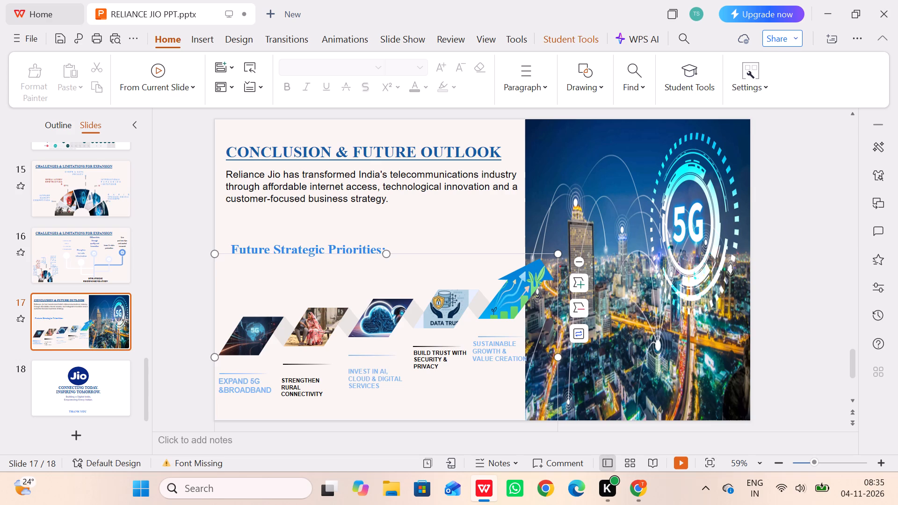
Group all the pictures, lines and captions of the Future Strategic Priorities diagram on slide 17 into one object.
{"action": "left_click", "coordinate": [188, 258]}
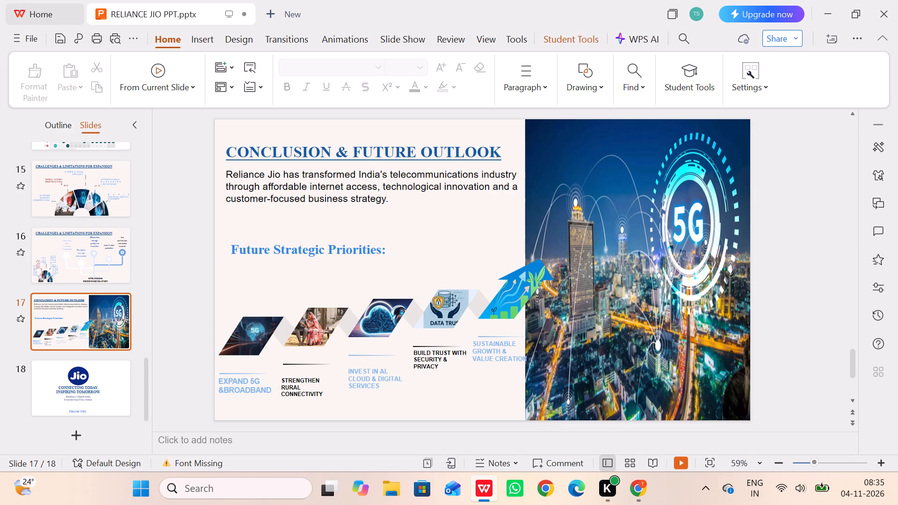
{"action": "left_click", "coordinate": [231, 248]}
{"action": "left_click", "coordinate": [203, 253]}
{"action": "left_click", "coordinate": [264, 245]}
{"action": "left_click", "coordinate": [270, 289]}
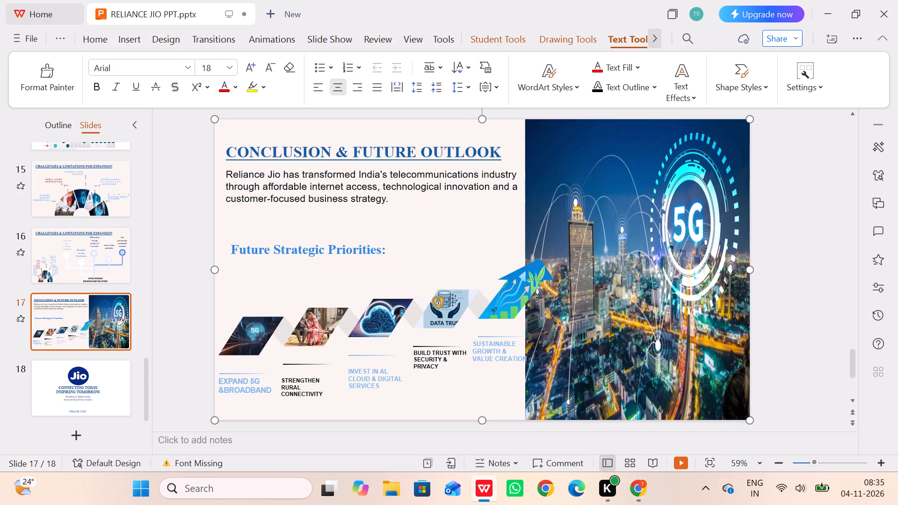
{"action": "left_click", "coordinate": [264, 324]}
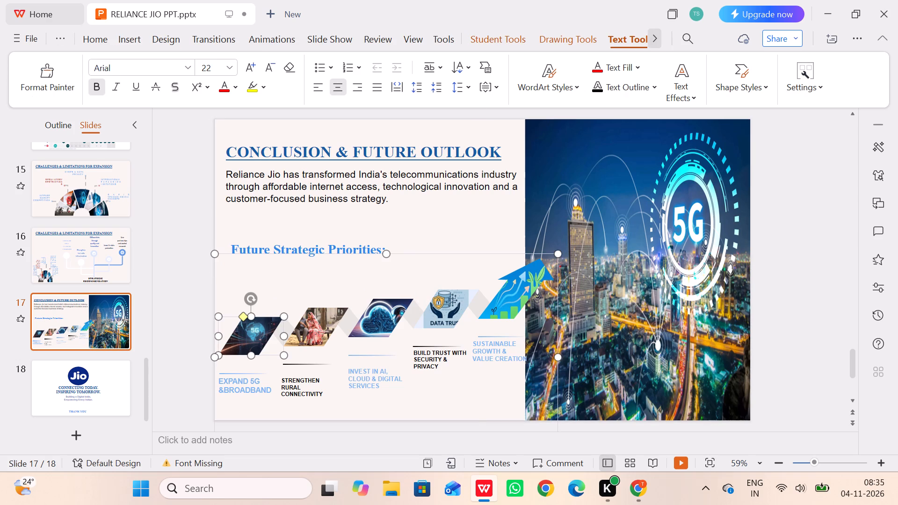
{"action": "left_click_drag", "start_coordinate": [177, 246], "coordinate": [218, 244]}
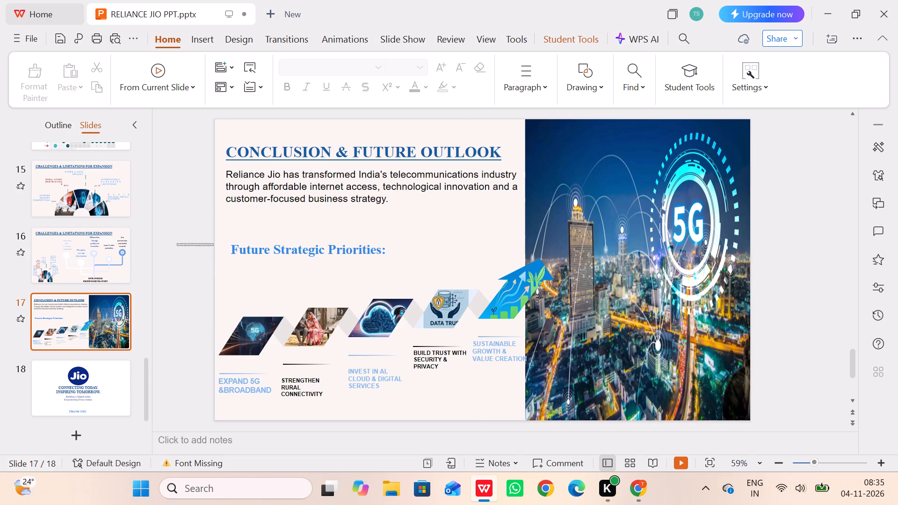
{"action": "left_click_drag", "start_coordinate": [218, 244], "coordinate": [232, 250]}
{"action": "left_click_drag", "start_coordinate": [198, 255], "coordinate": [277, 256]}
{"action": "left_click_drag", "start_coordinate": [277, 256], "coordinate": [584, 461]}
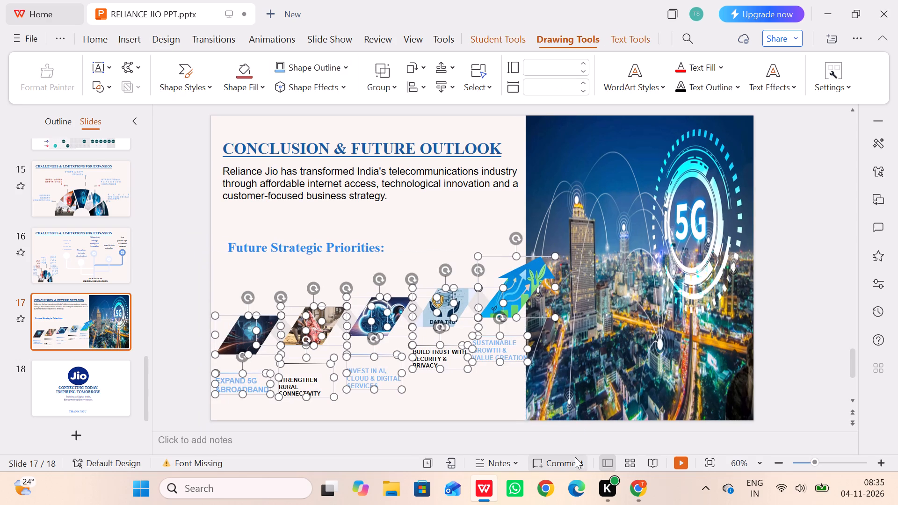
{"action": "right_click", "coordinate": [336, 361]}
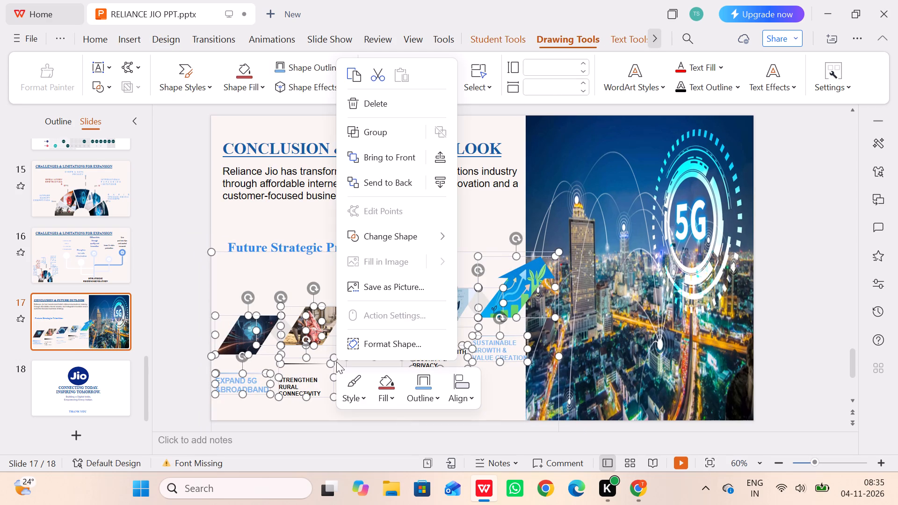
{"action": "left_click", "coordinate": [382, 135]}
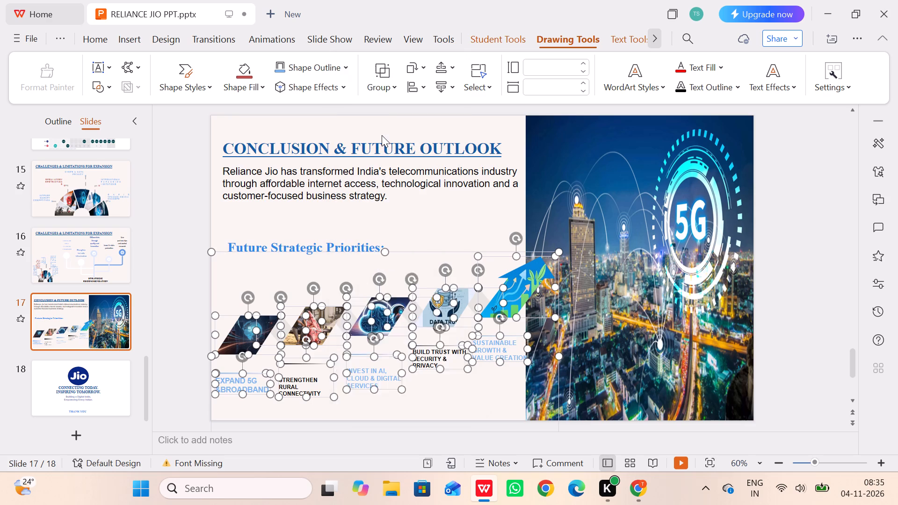
Apply the Crawl In animation to the grouped priorities diagram on slide 17.
{"action": "left_click", "coordinate": [275, 47]}
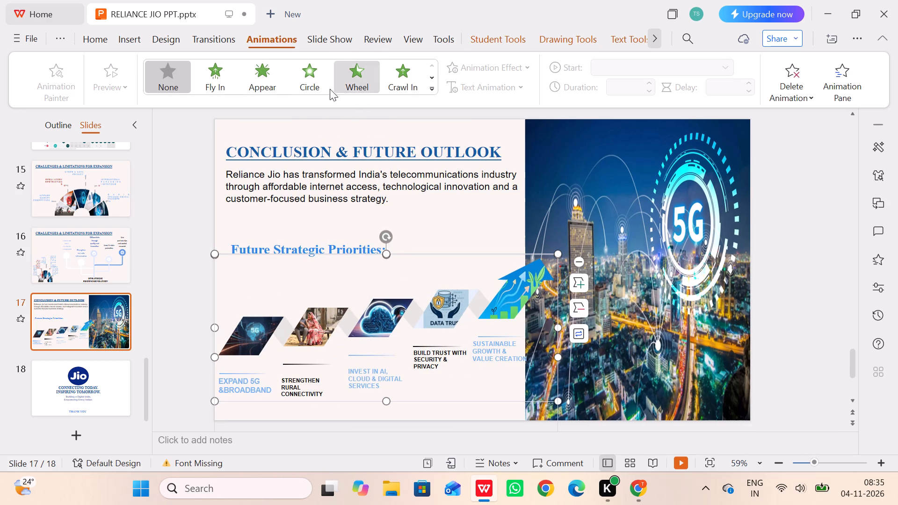
{"action": "left_click", "coordinate": [392, 87]}
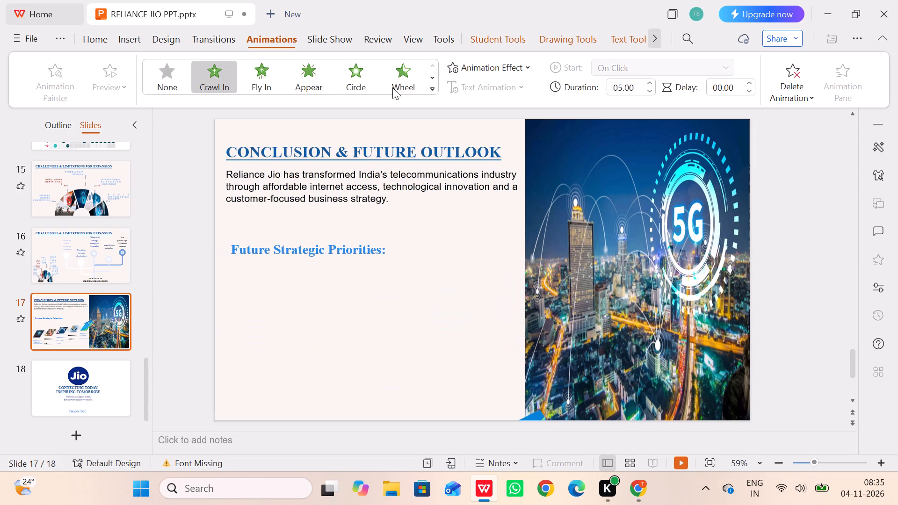
Open the full gallery of animation effects for the priorities diagram.
{"action": "left_click", "coordinate": [434, 89]}
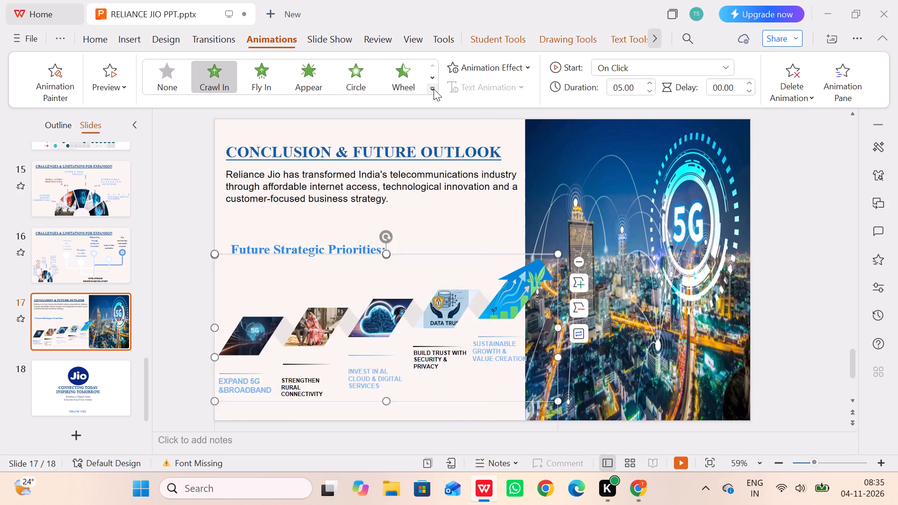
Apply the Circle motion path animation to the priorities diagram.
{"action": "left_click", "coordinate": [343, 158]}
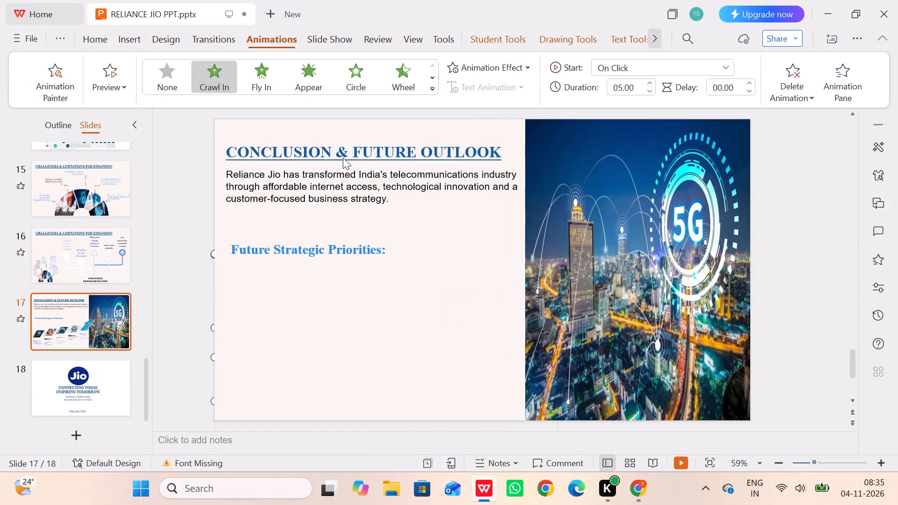
Apply the basic Wipe entrance animation to the priorities diagram.
{"action": "left_click", "coordinate": [431, 89]}
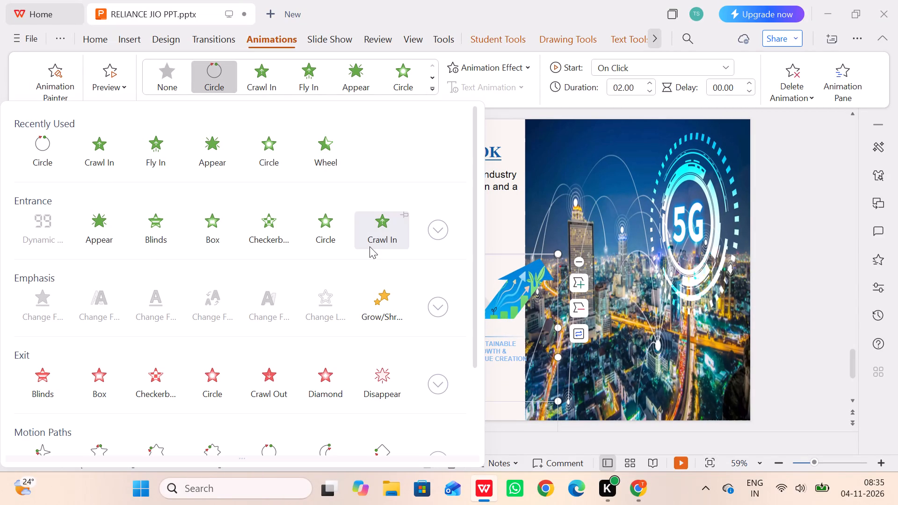
{"action": "scroll", "coordinate": [259, 319], "scroll_direction": "down", "scroll_amount": 1}
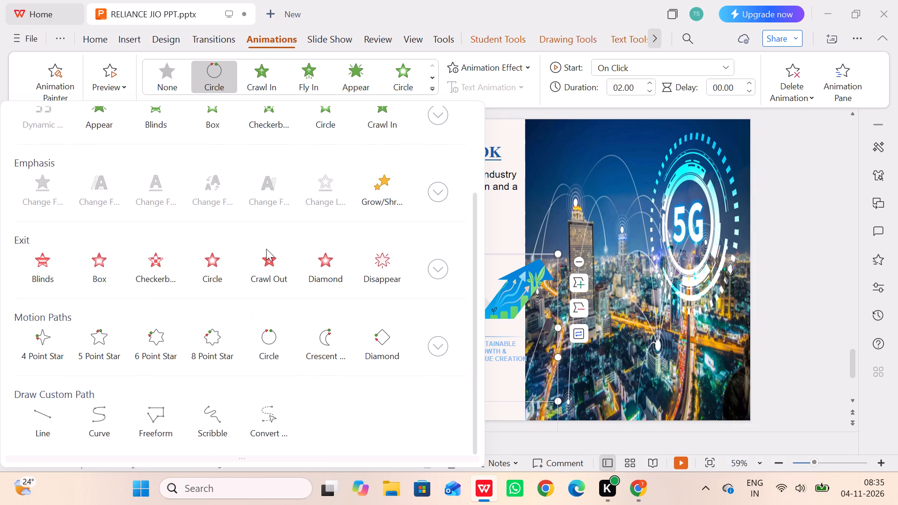
{"action": "scroll", "coordinate": [266, 249], "scroll_direction": "down", "scroll_amount": 1}
{"action": "scroll", "coordinate": [253, 406], "scroll_direction": "down", "scroll_amount": 2}
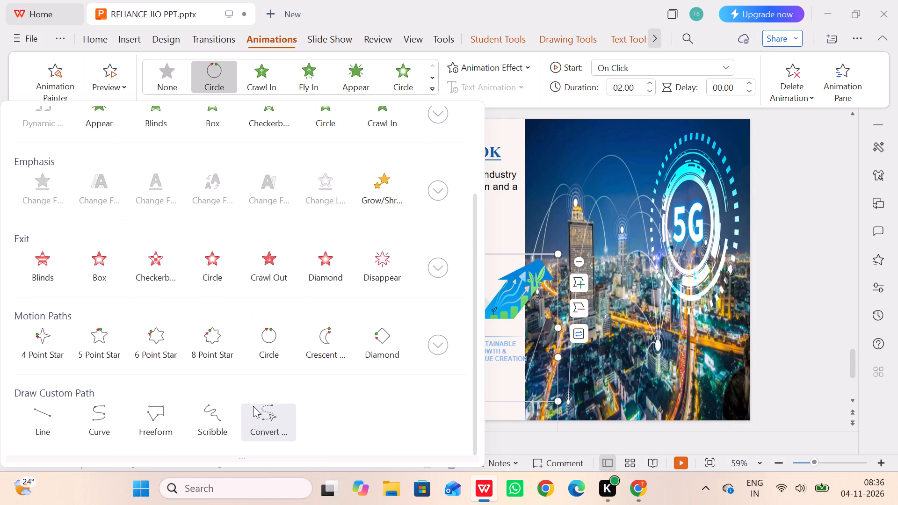
{"action": "scroll", "coordinate": [271, 264], "scroll_direction": "up", "scroll_amount": 1}
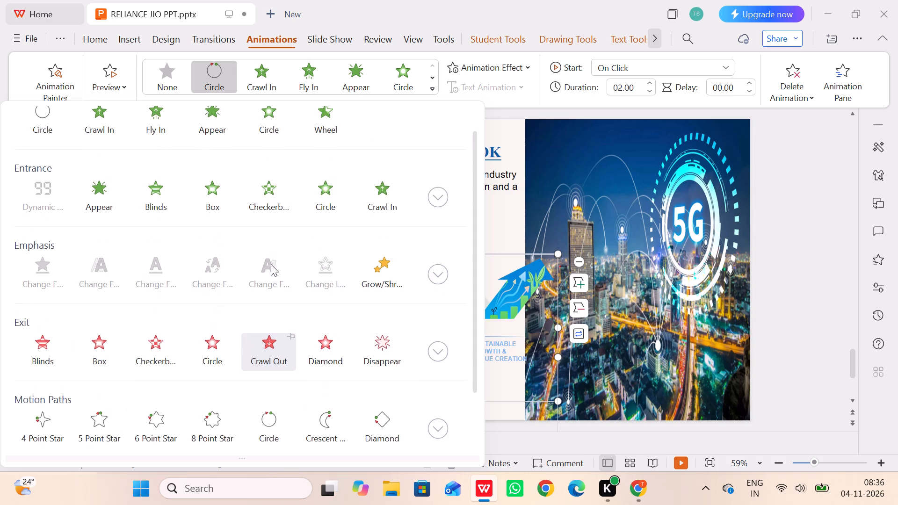
{"action": "scroll", "coordinate": [271, 264], "scroll_direction": "up", "scroll_amount": 1}
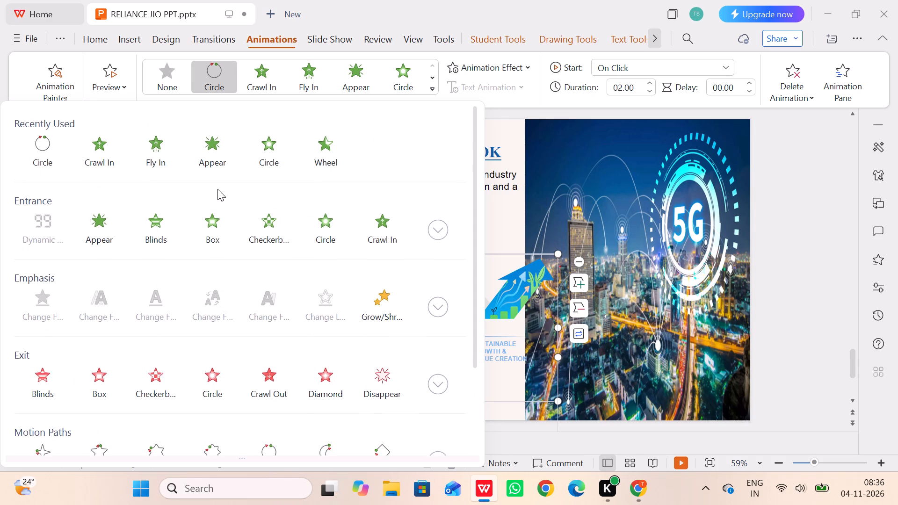
{"action": "scroll", "coordinate": [217, 189], "scroll_direction": "up", "scroll_amount": 1}
{"action": "left_click", "coordinate": [431, 222]}
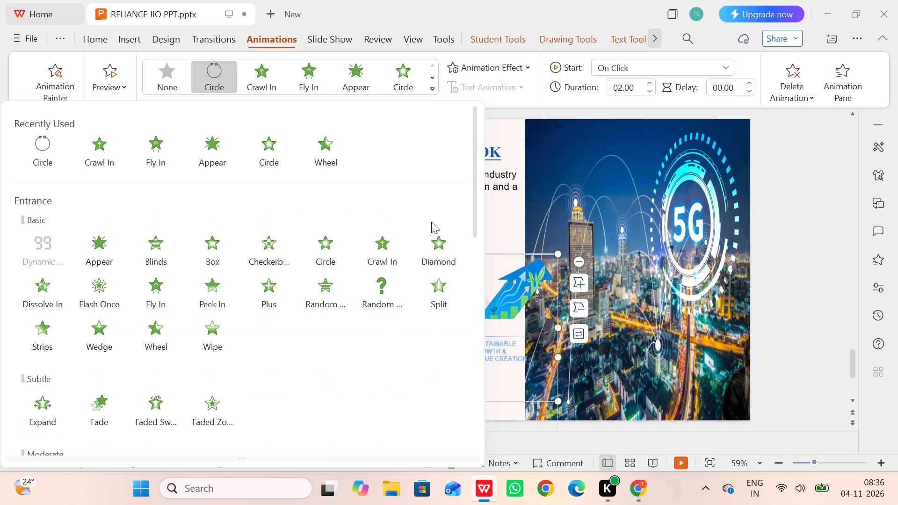
{"action": "left_click", "coordinate": [216, 332]}
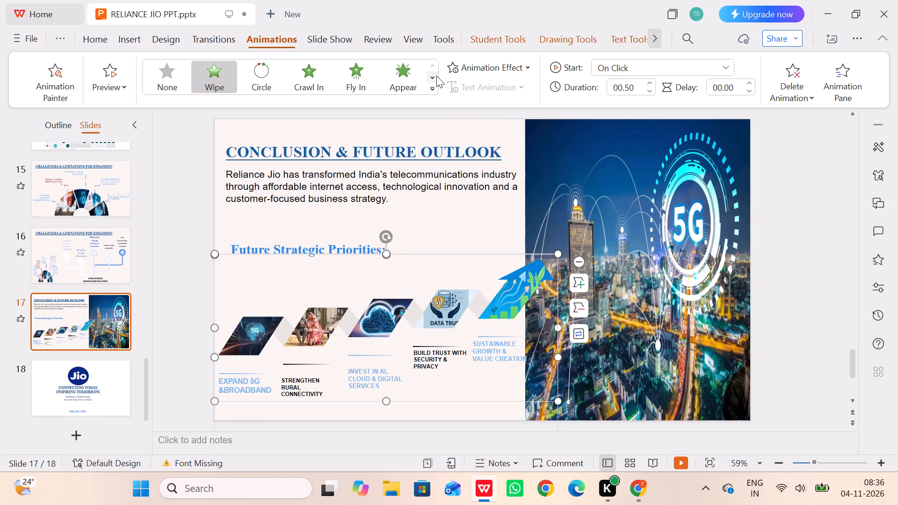
Choose an effect option for the diagram's Wipe animation and open its start timing choices.
{"action": "left_click", "coordinate": [471, 70]}
{"action": "left_click", "coordinate": [480, 121]}
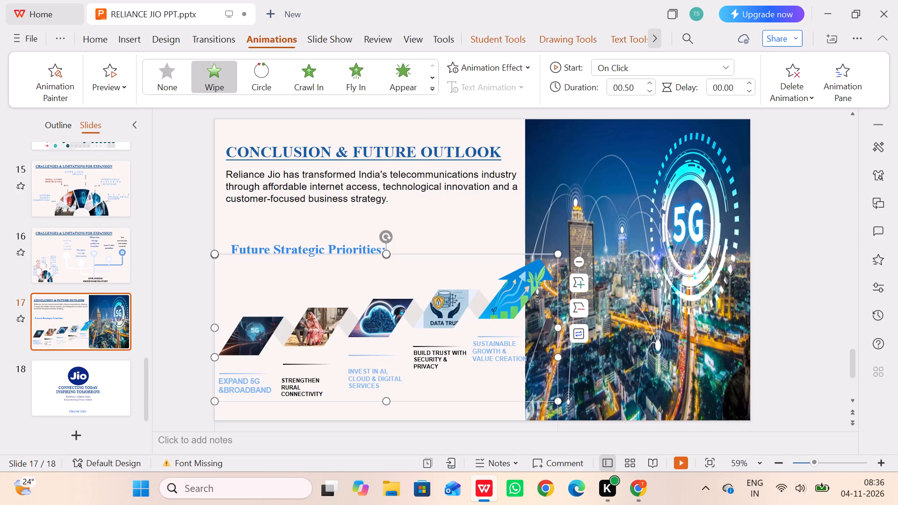
{"action": "left_click", "coordinate": [703, 68]}
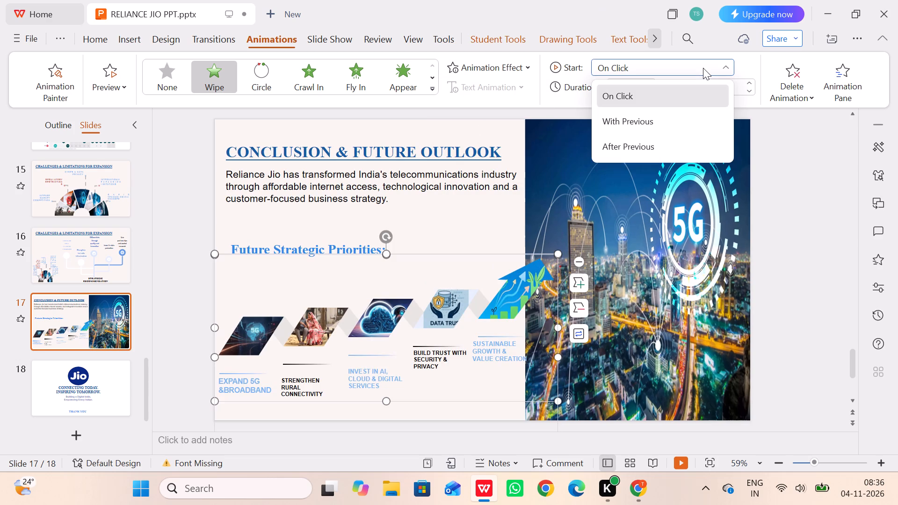
{"action": "left_click", "coordinate": [642, 132]}
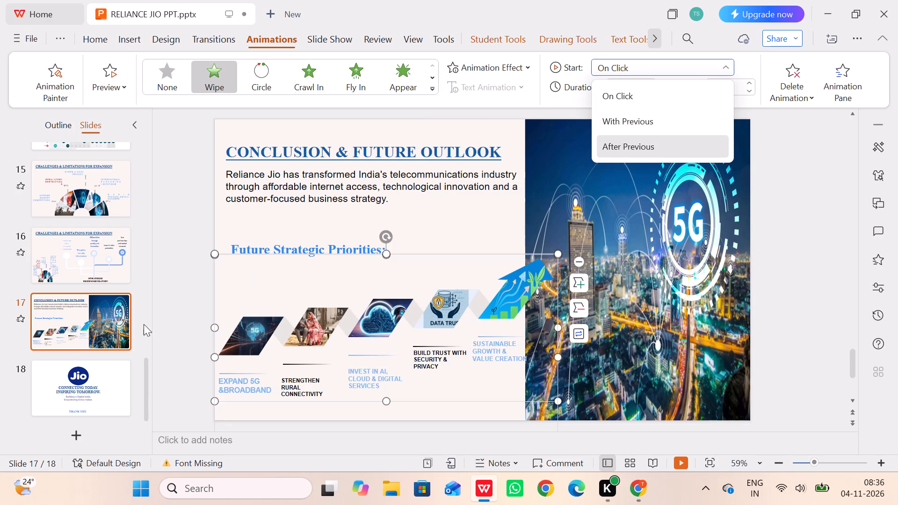
Play the slide show from slide 16 into the conclusion slide to check how the priorities diagram enters, and exit the show.
{"action": "double_click", "coordinate": [98, 258]}
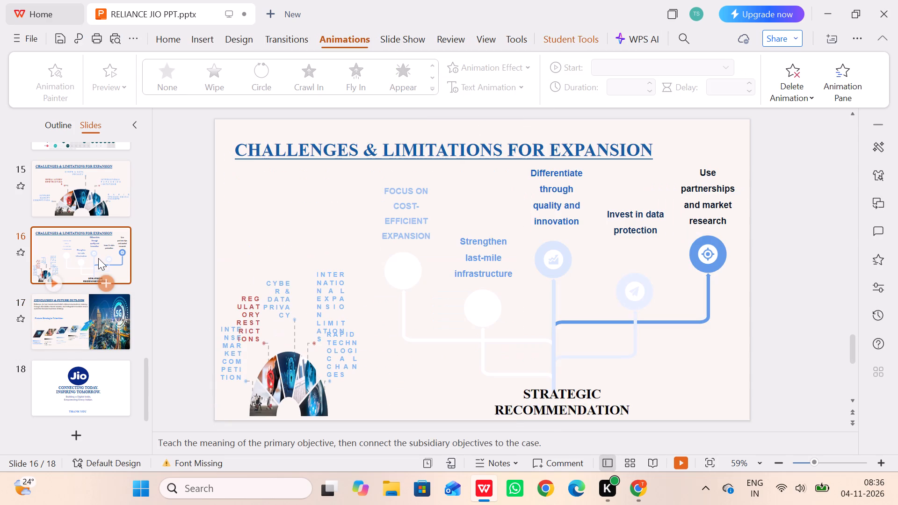
{"action": "double_click", "coordinate": [98, 258]}
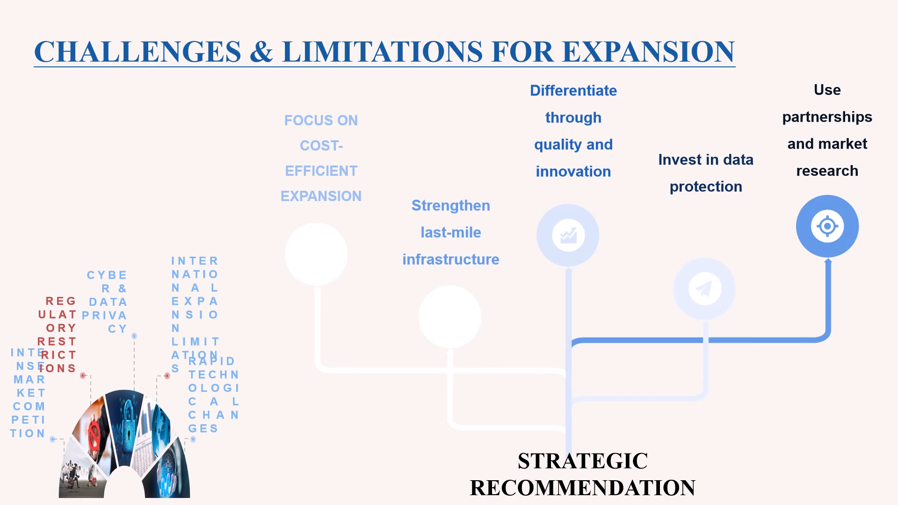
{"action": "key", "text": "Right"}
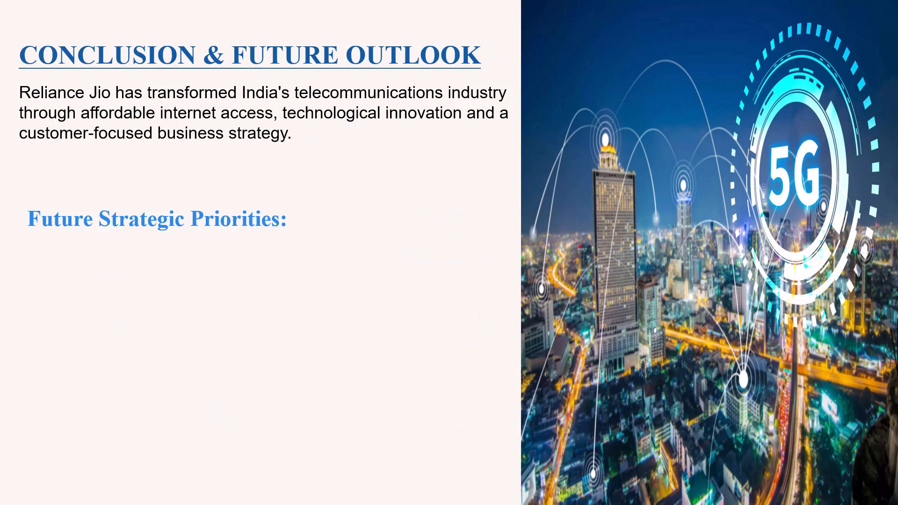
{"action": "key", "text": "Right"}
{"action": "key", "text": "Escape"}
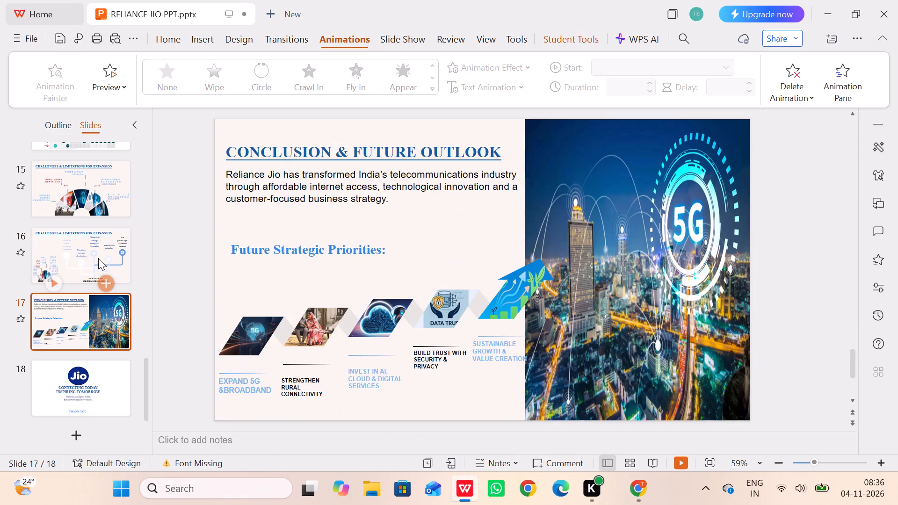
Set the start timing of the priorities diagram's Wipe animation on slide 17 to With Previous.
{"action": "left_click", "coordinate": [285, 320]}
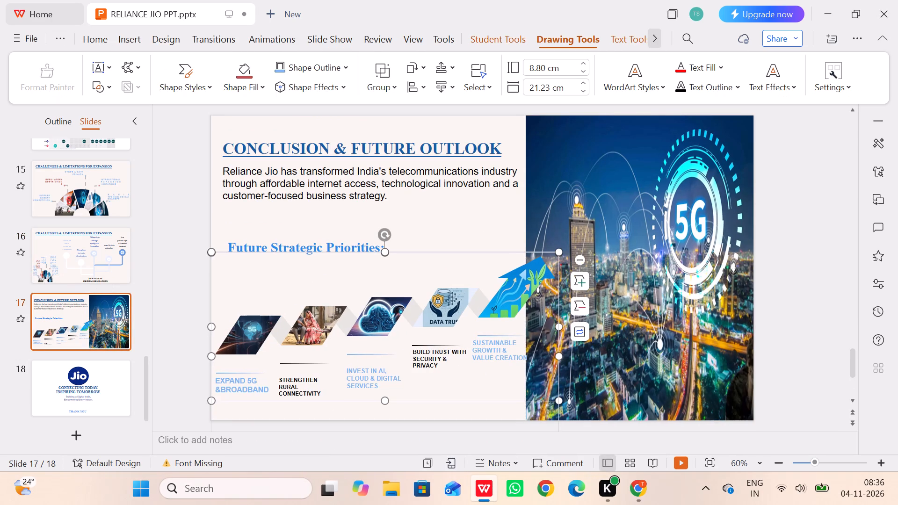
{"action": "left_click", "coordinate": [261, 39]}
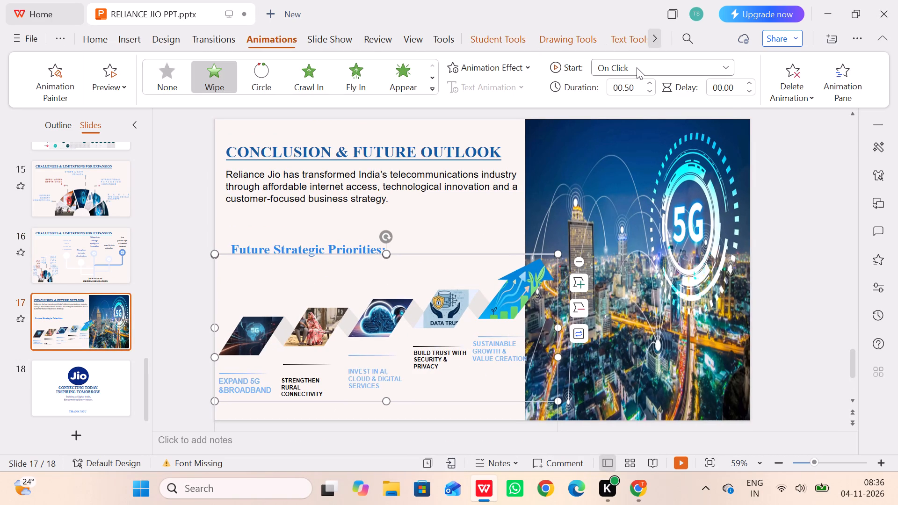
{"action": "left_click", "coordinate": [637, 67]}
{"action": "left_click", "coordinate": [638, 119]}
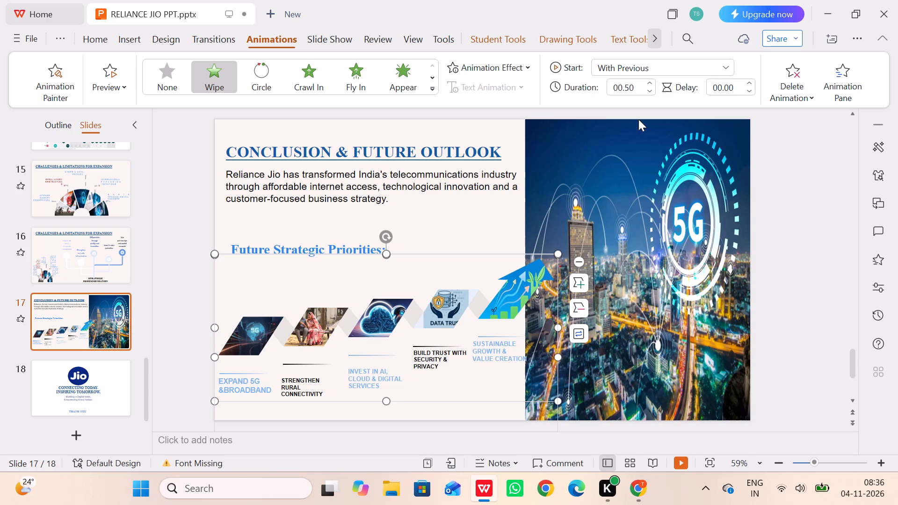
{"action": "left_click", "coordinate": [186, 236]}
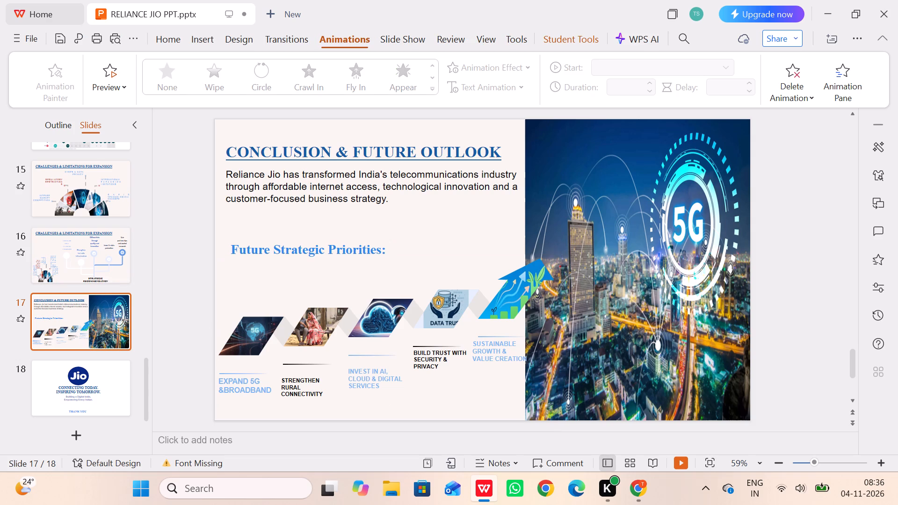
Save the presentation.
{"action": "left_click", "coordinate": [56, 36]}
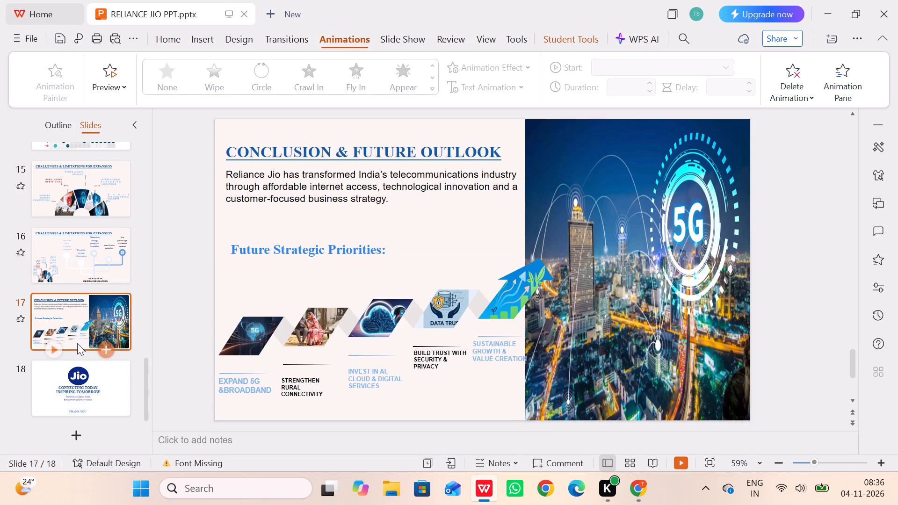
Play slide 17 as a slide show to check the diagram's Wipe animation, and exit the show.
{"action": "double_click", "coordinate": [82, 317]}
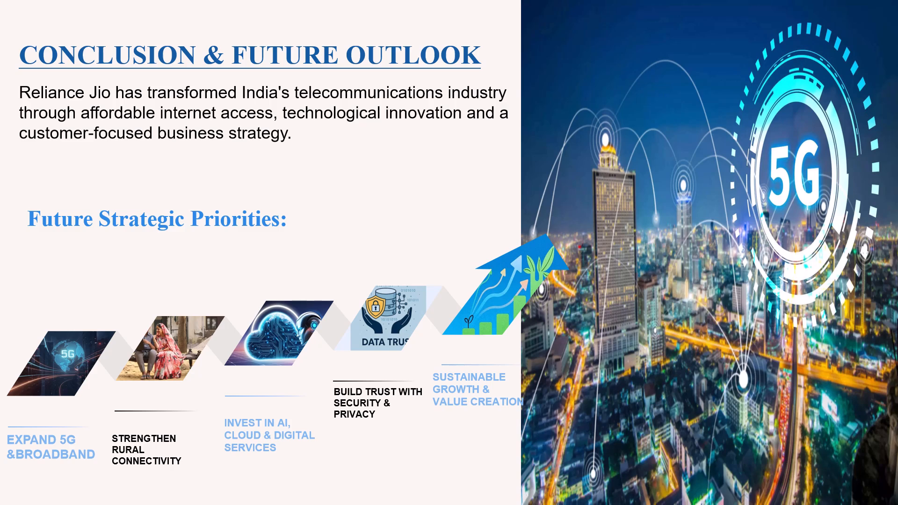
{"action": "key", "text": "Escape"}
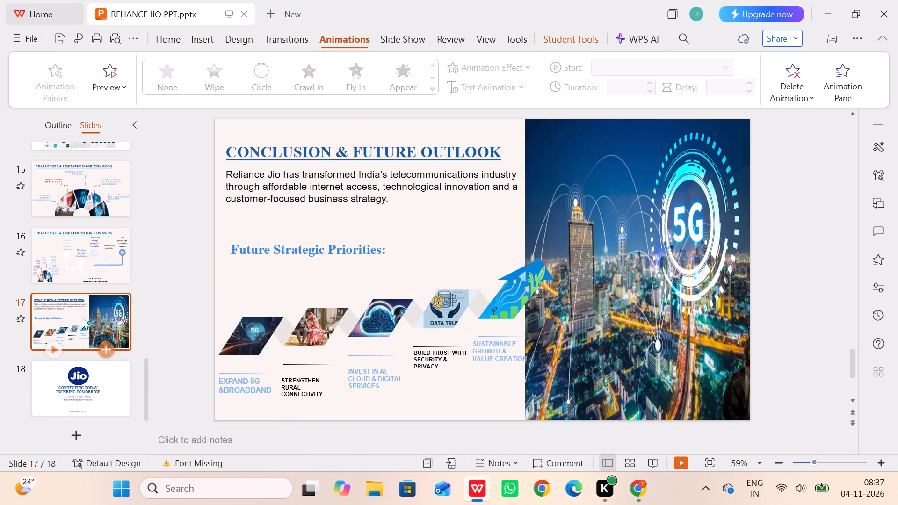
Play the slide show from slide 1 and review the title and Introduction to Reliance Jio slides, stepping forward and back.
{"action": "scroll", "coordinate": [85, 240], "scroll_direction": "up", "scroll_amount": 3}
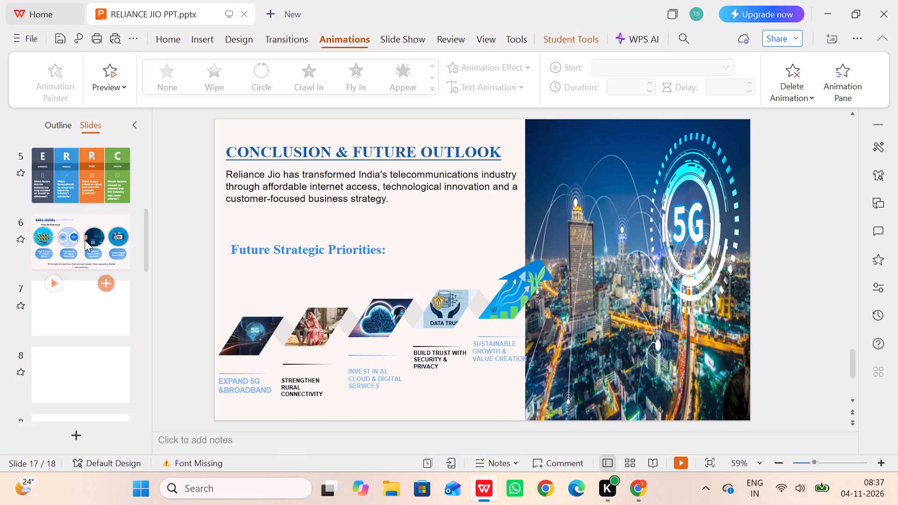
{"action": "scroll", "coordinate": [85, 240], "scroll_direction": "up", "scroll_amount": 4}
{"action": "left_click", "coordinate": [167, 169]}
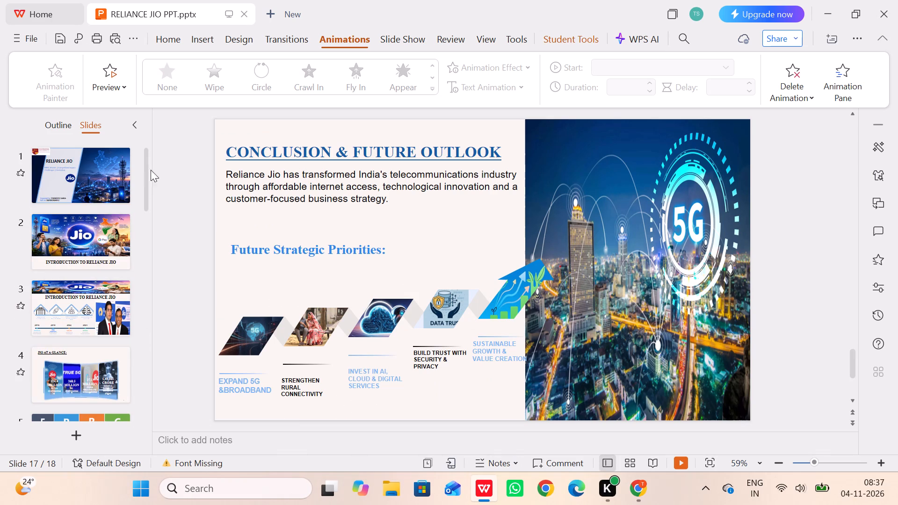
{"action": "double_click", "coordinate": [111, 172]}
{"action": "key", "text": "Right"}
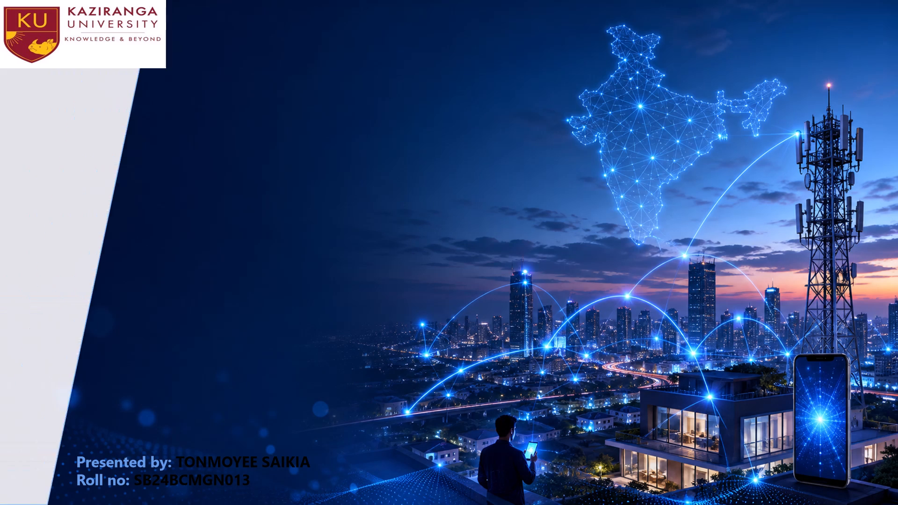
{"action": "key", "text": "Right"}
{"action": "key", "text": "Right"}
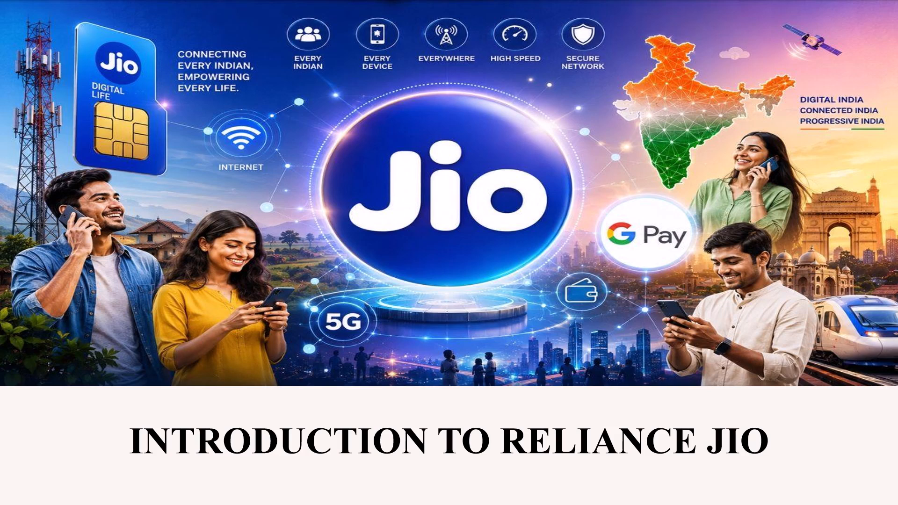
{"action": "key", "text": "Right"}
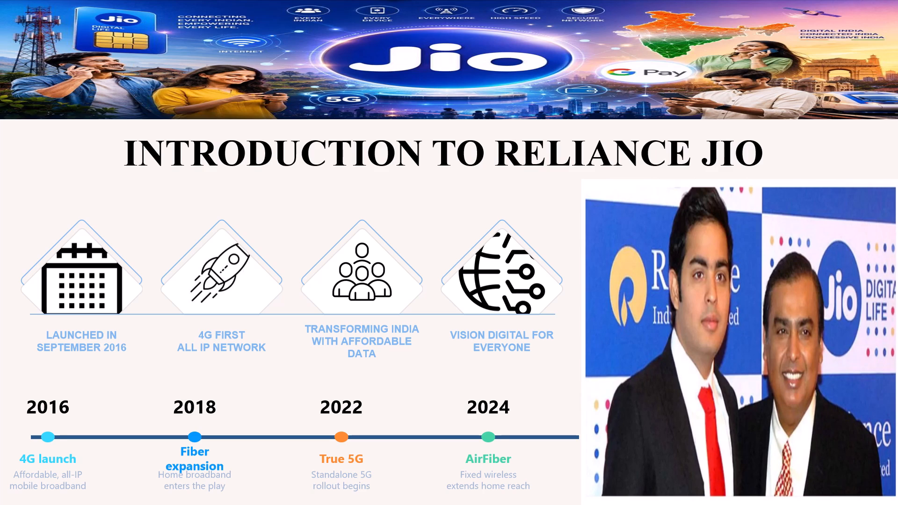
{"action": "key", "text": "Left"}
{"action": "key", "text": "Left"}
{"action": "key", "text": "Left"}
{"action": "key", "text": "Left"}
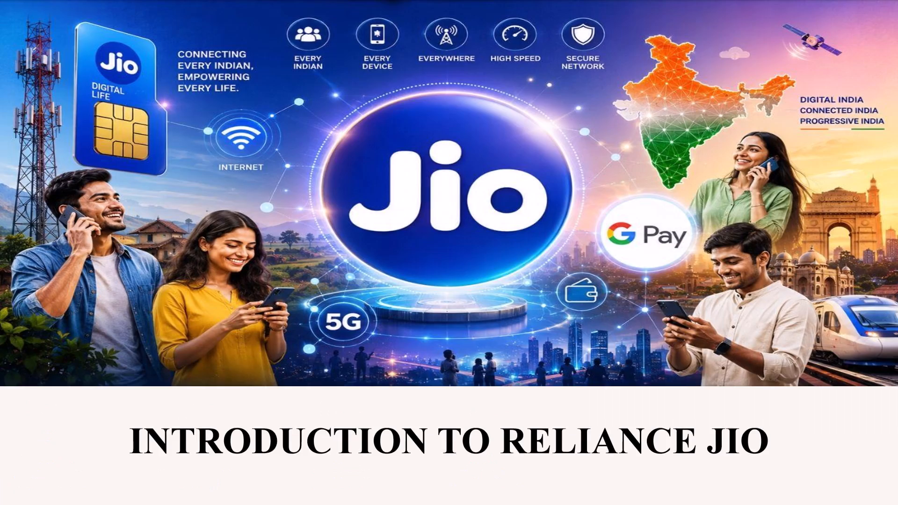
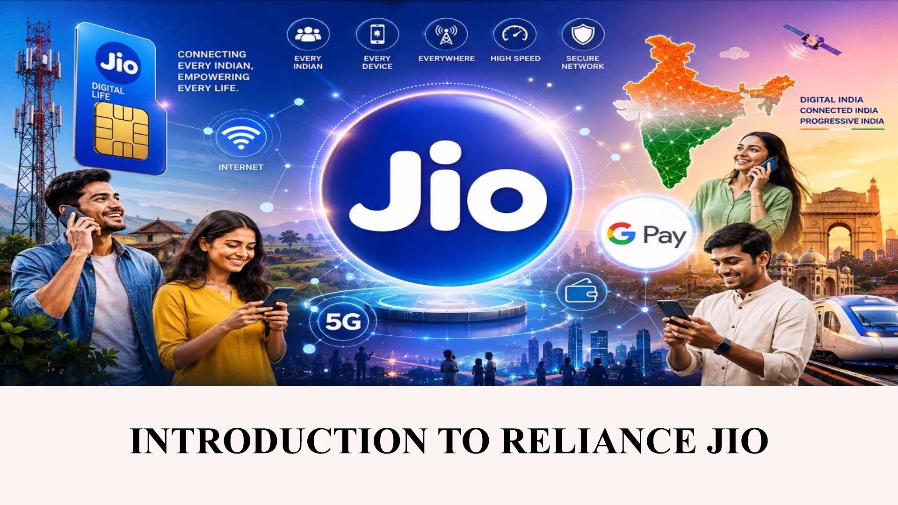
Go back to the title slide in the running slide show and advance from there to check its opening.
{"action": "key", "text": "Left"}
{"action": "key", "text": "Left"}
{"action": "key", "text": "Right"}
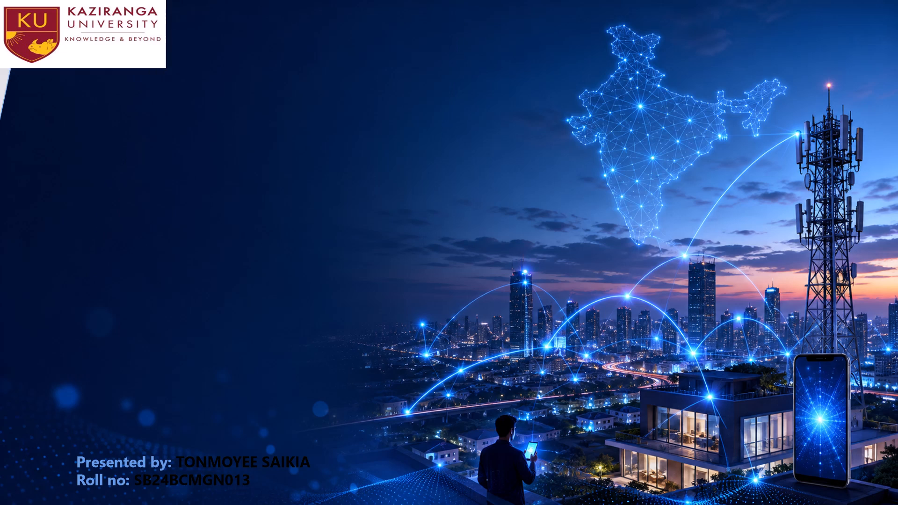
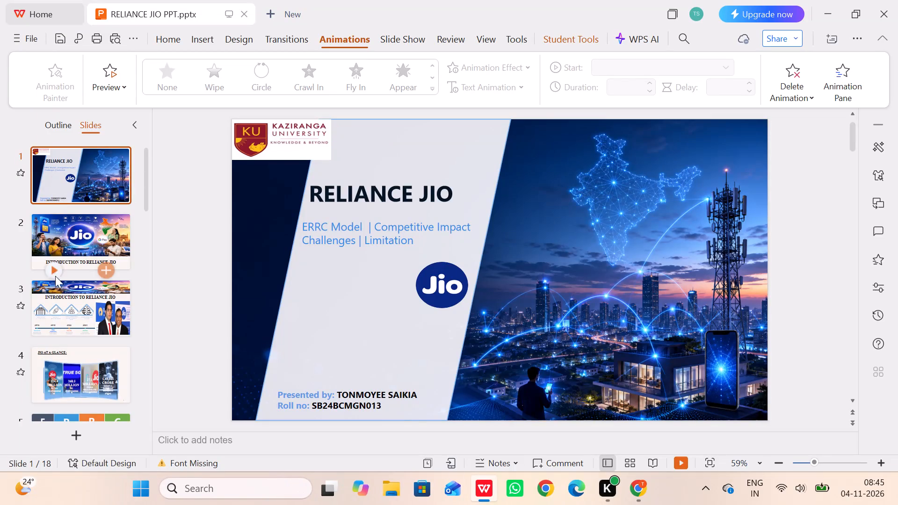
Check the Conclusion & Future Outlook slide's heading, and briefly open the title slide in the slide show.
{"action": "scroll", "coordinate": [75, 277], "scroll_direction": "down", "scroll_amount": 7}
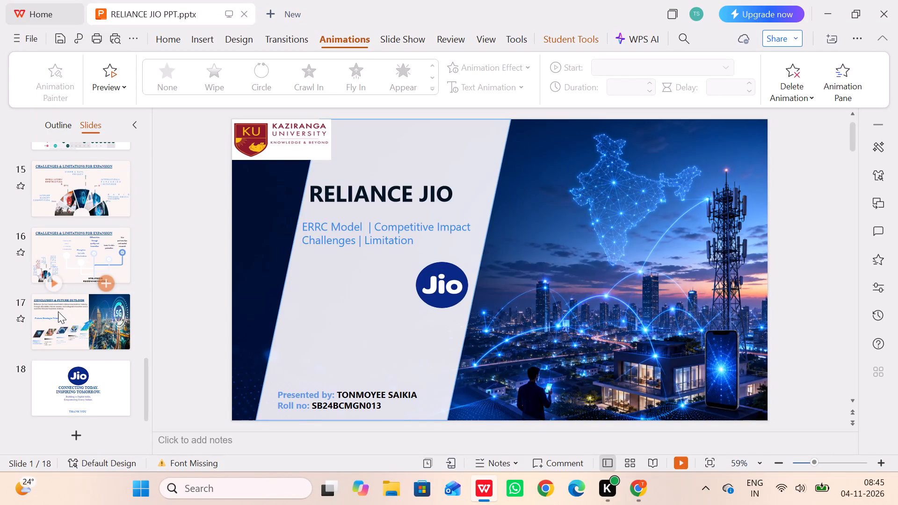
{"action": "left_click", "coordinate": [58, 311]}
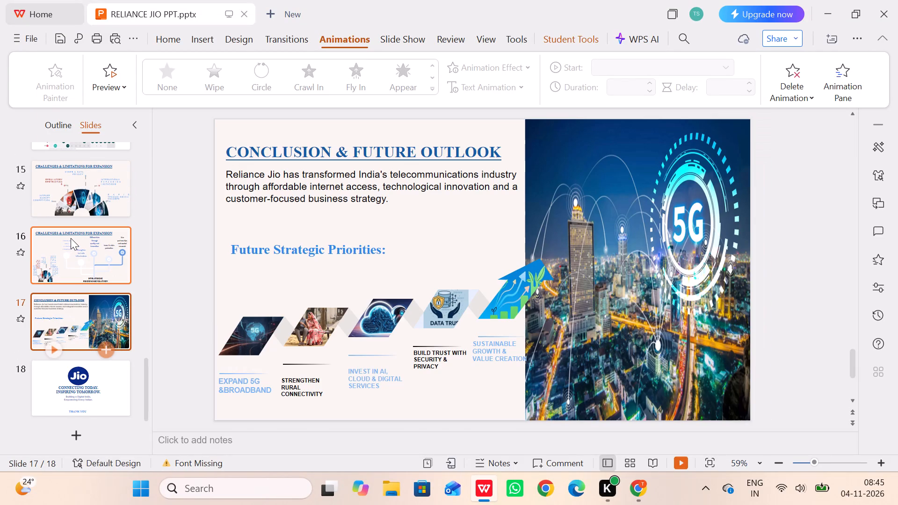
{"action": "scroll", "coordinate": [72, 227], "scroll_direction": "up", "scroll_amount": 7}
{"action": "left_click", "coordinate": [106, 180]}
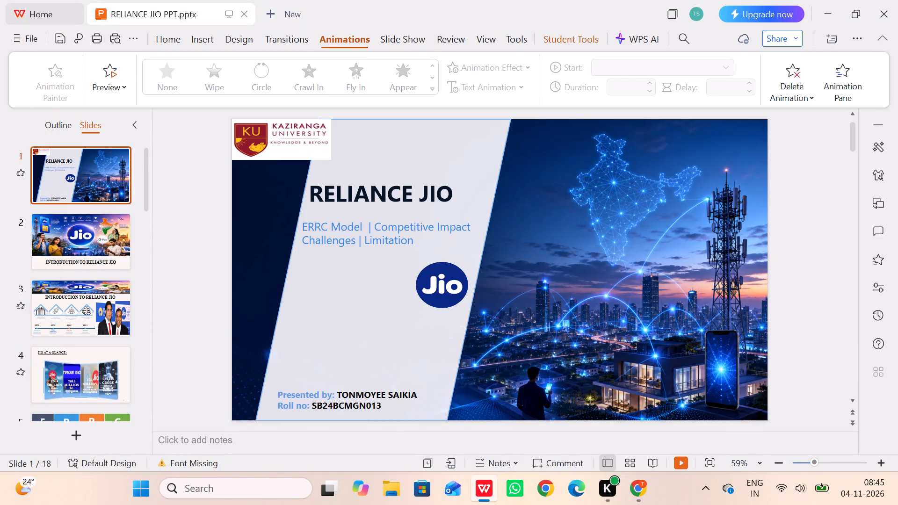
{"action": "double_click", "coordinate": [89, 177]}
{"action": "key", "text": "Escape"}
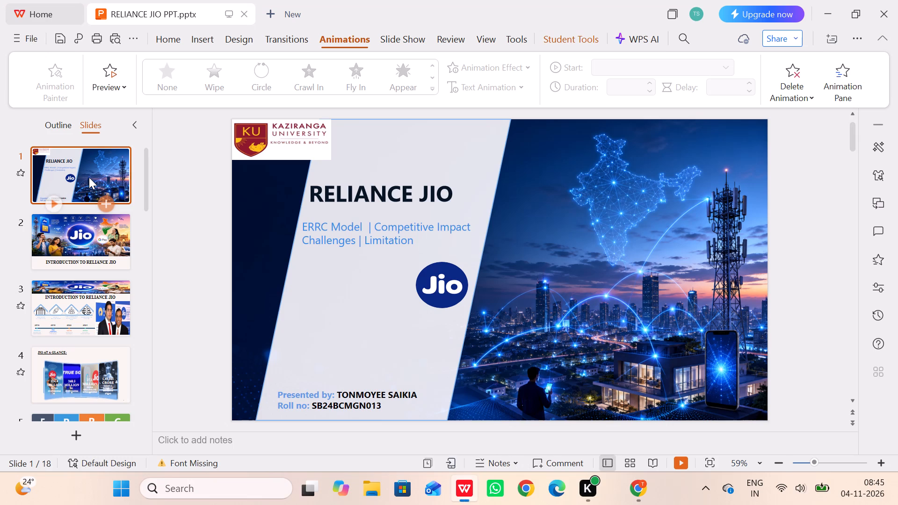
Append "| Future Outlook" after "Limitation" in the title slide's subtitle.
{"action": "left_click", "coordinate": [415, 242]}
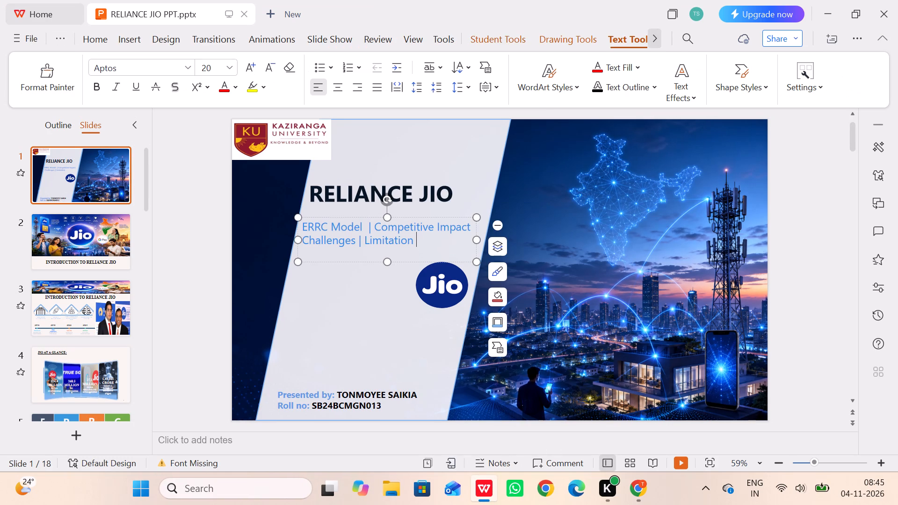
{"action": "key", "text": "backslash"}
{"action": "key", "text": "BackSpace"}
{"action": "key", "text": "shift+bar"}
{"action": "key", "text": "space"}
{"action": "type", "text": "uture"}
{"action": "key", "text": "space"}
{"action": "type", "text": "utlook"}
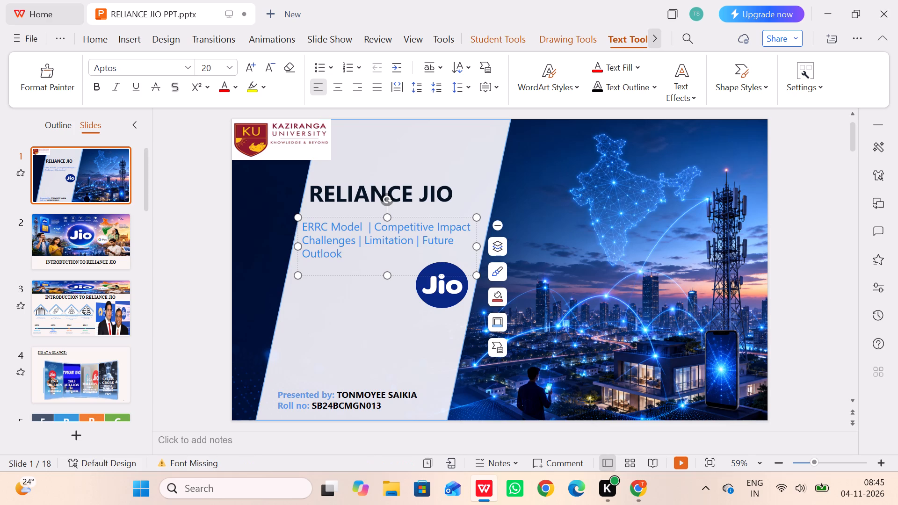
{"action": "left_click", "coordinate": [185, 252]}
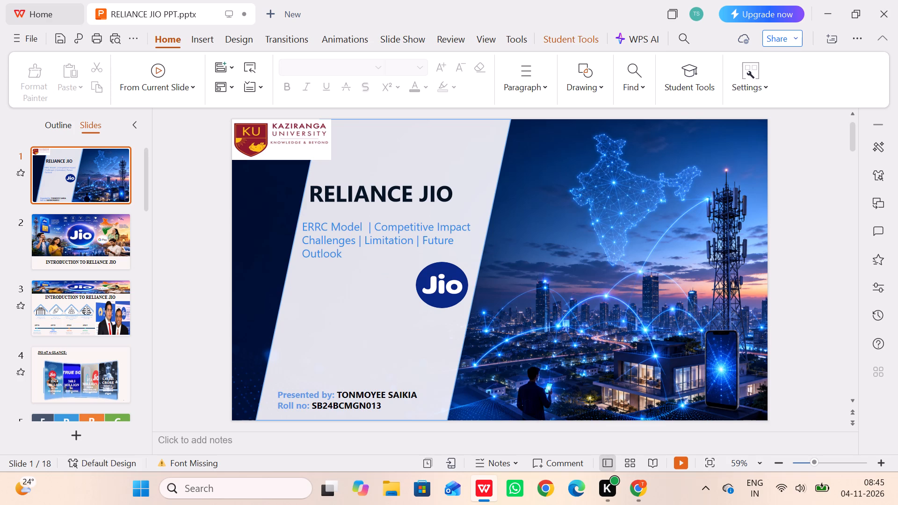
Recheck the Conclusion & Future Outlook slide, and preview the title slide's edited subtitle in the slide show.
{"action": "left_click_drag", "start_coordinate": [42, 318], "coordinate": [66, 293]}
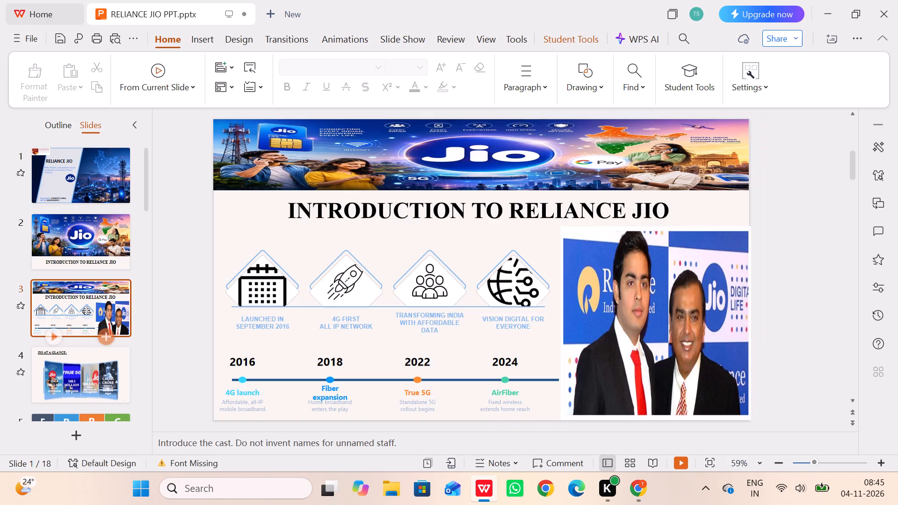
{"action": "left_click_drag", "start_coordinate": [66, 293], "coordinate": [78, 284]}
{"action": "scroll", "coordinate": [78, 284], "scroll_direction": "down", "scroll_amount": 10}
{"action": "left_click", "coordinate": [72, 329]}
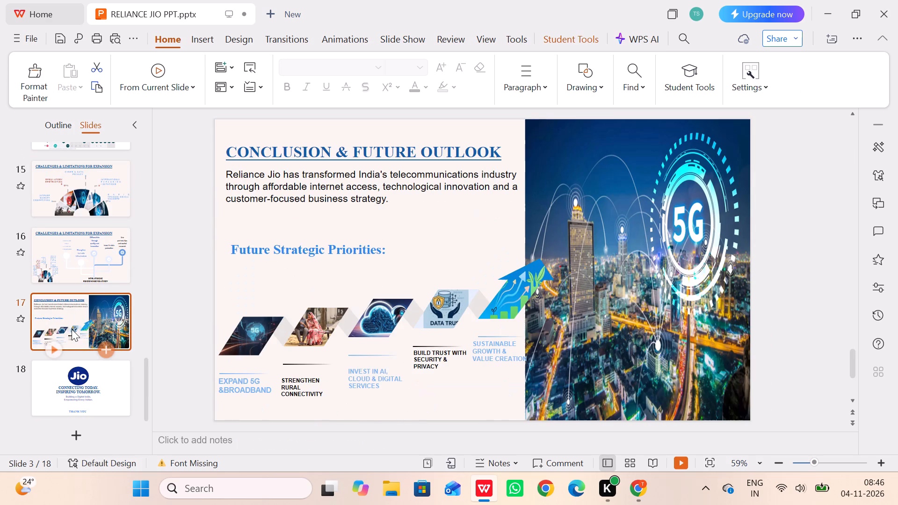
{"action": "scroll", "coordinate": [55, 247], "scroll_direction": "up", "scroll_amount": 7}
{"action": "double_click", "coordinate": [71, 168]}
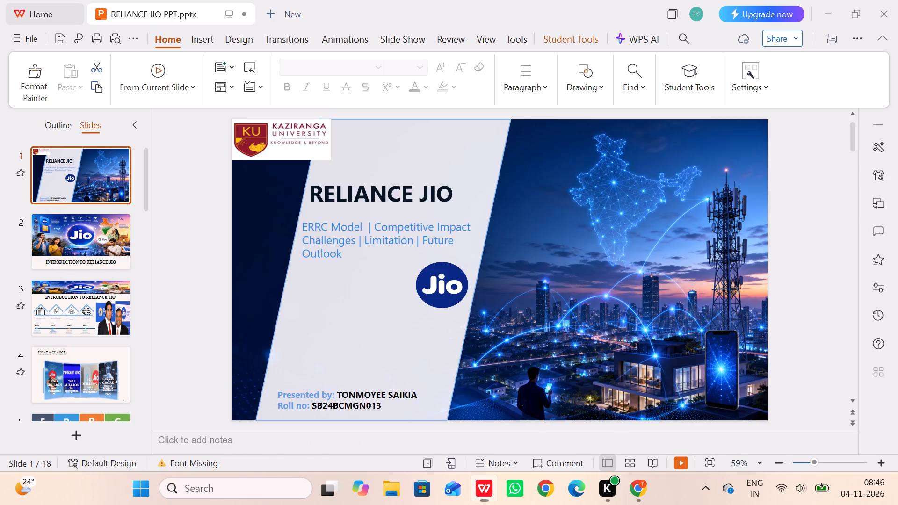
{"action": "key", "text": "Right"}
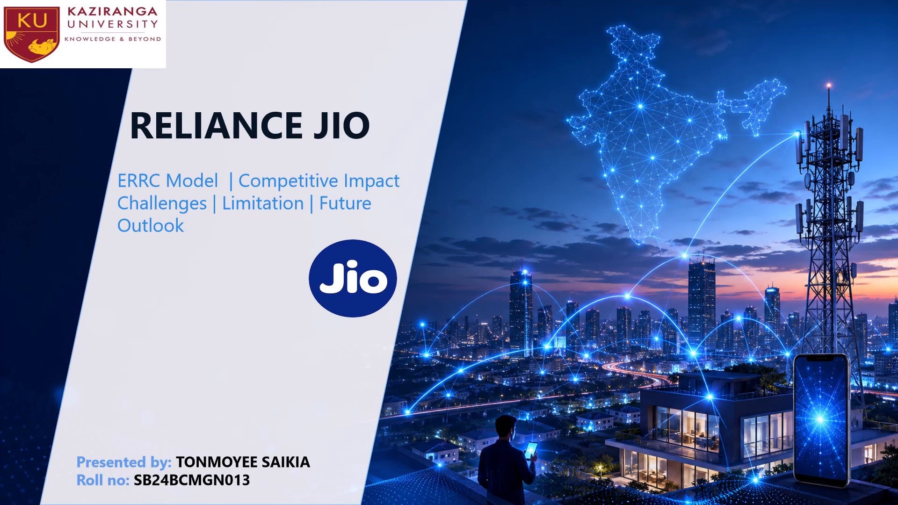
{"action": "key", "text": "Escape"}
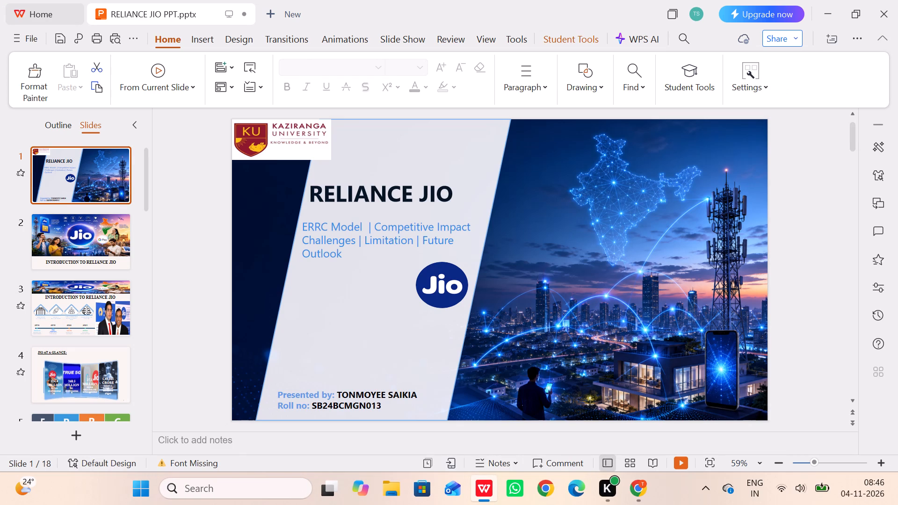
Start the slide show from the title slide and advance once to check its entrance animation.
{"action": "double_click", "coordinate": [109, 171]}
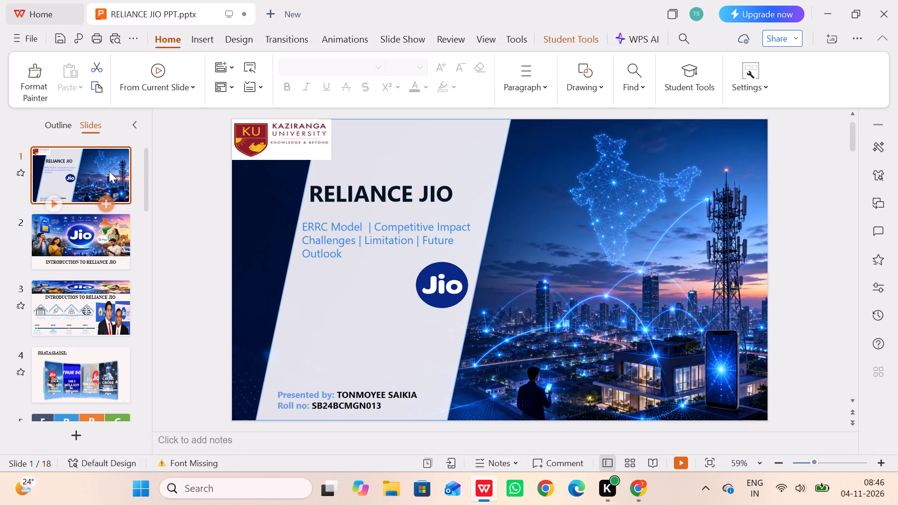
{"action": "key", "text": "Right"}
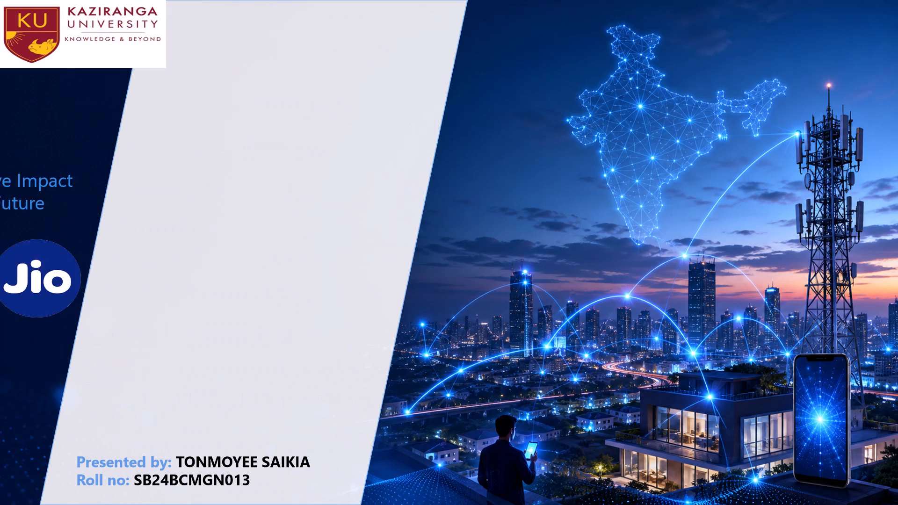